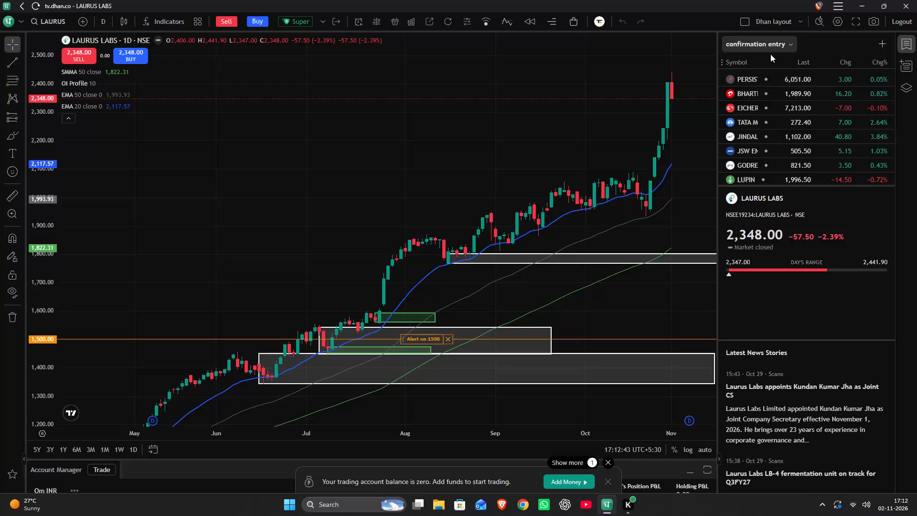
Open the Bharti Airtel daily chart from the confirmation entry watchlist and examine recent price action around its marked zones.
{"action": "scroll", "coordinate": [760, 106], "scroll_direction": "up", "scroll_amount": 5}
{"action": "left_click", "coordinate": [759, 97]}
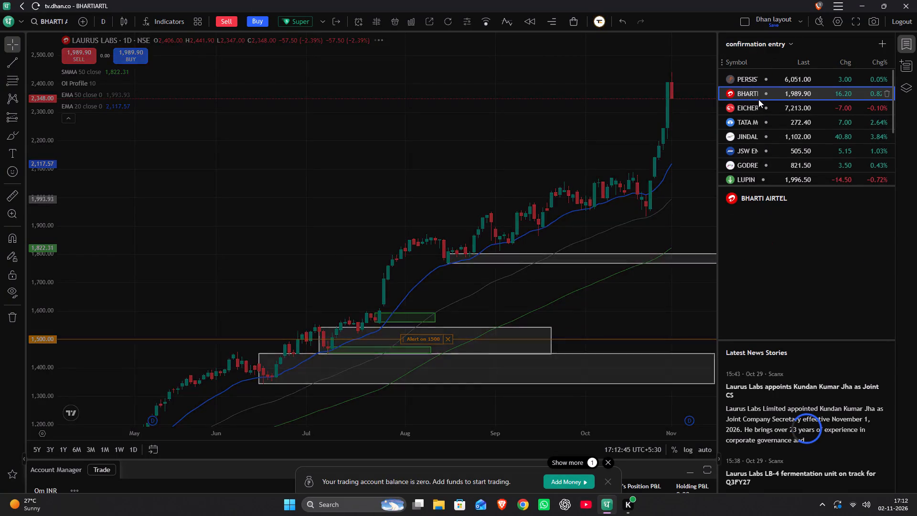
{"action": "left_click_drag", "start_coordinate": [628, 160], "coordinate": [475, 154]}
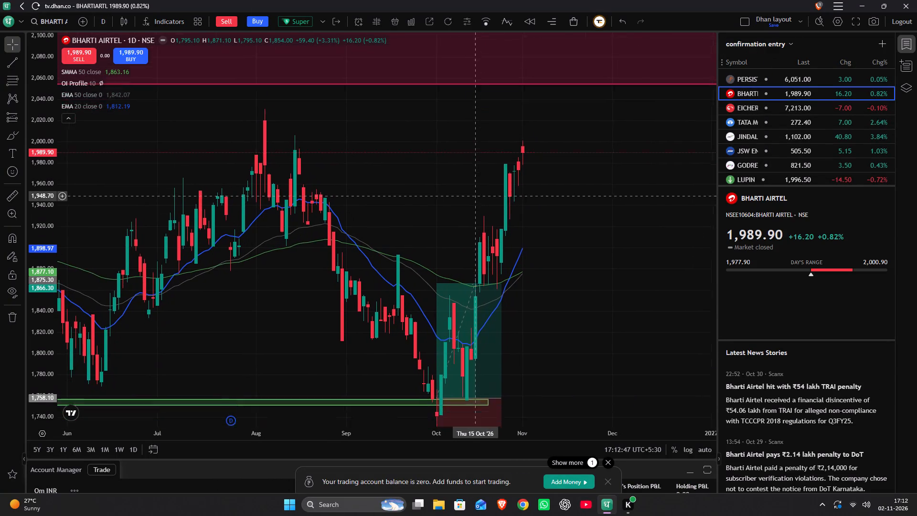
{"action": "left_click_drag", "start_coordinate": [475, 154], "coordinate": [477, 194]}
{"action": "left_click", "coordinate": [477, 194]}
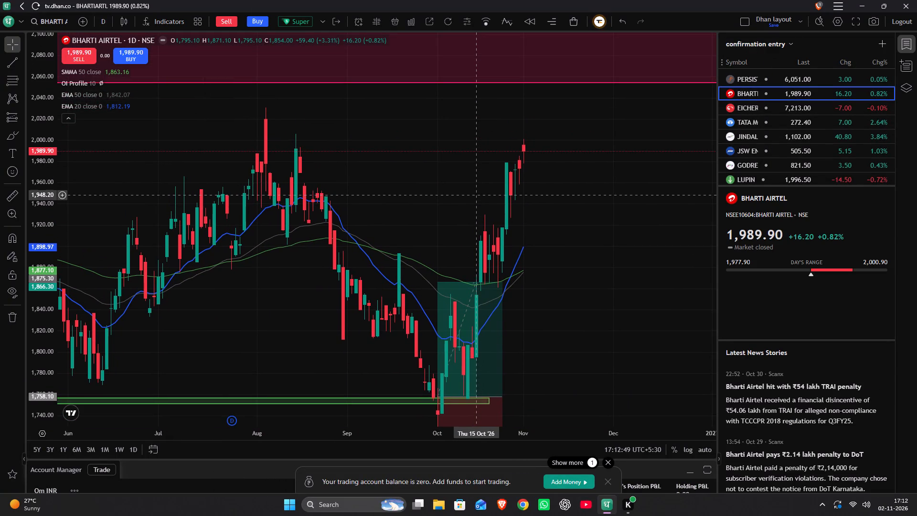
{"action": "left_click_drag", "start_coordinate": [498, 215], "coordinate": [512, 159]}
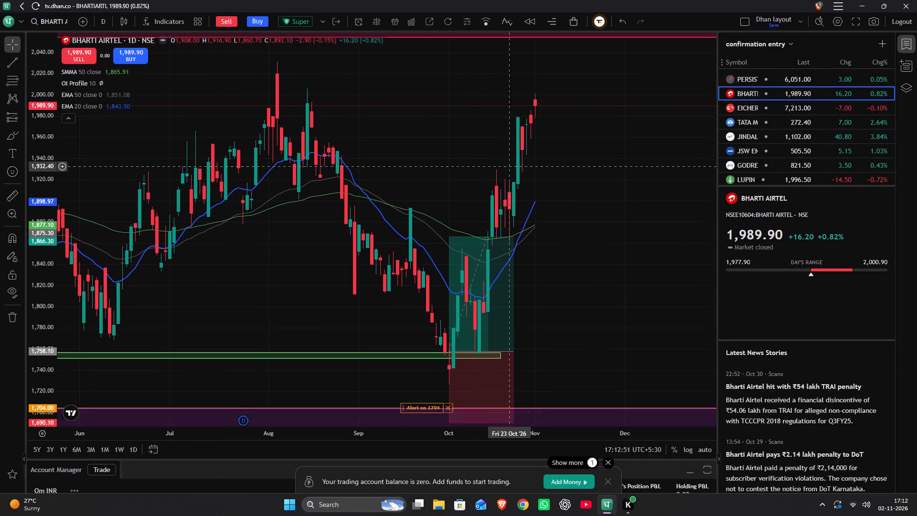
{"action": "left_click_drag", "start_coordinate": [512, 159], "coordinate": [533, 93]}
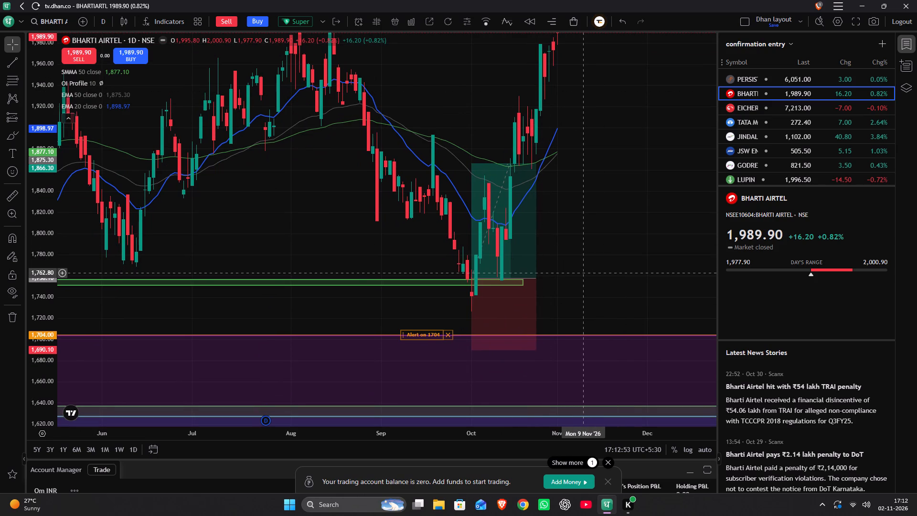
{"action": "left_click_drag", "start_coordinate": [595, 262], "coordinate": [629, 179]}
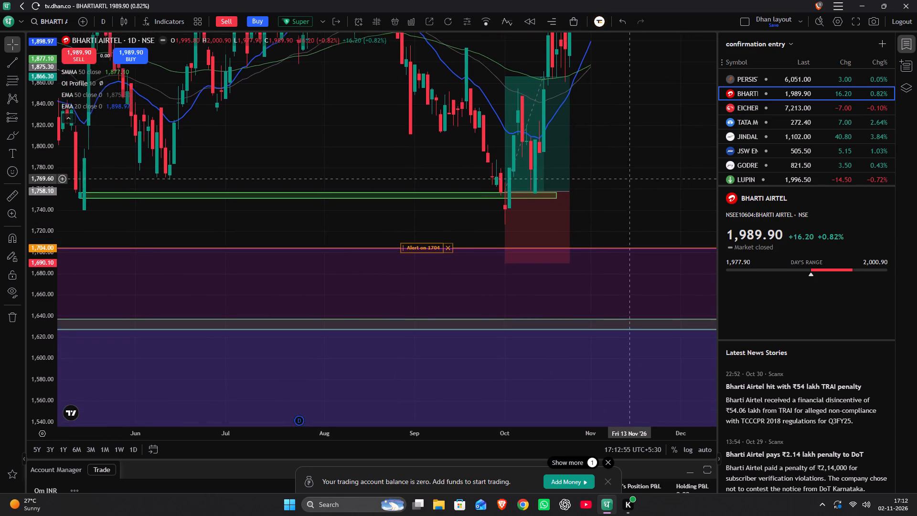
{"action": "left_click_drag", "start_coordinate": [629, 179], "coordinate": [664, 344]}
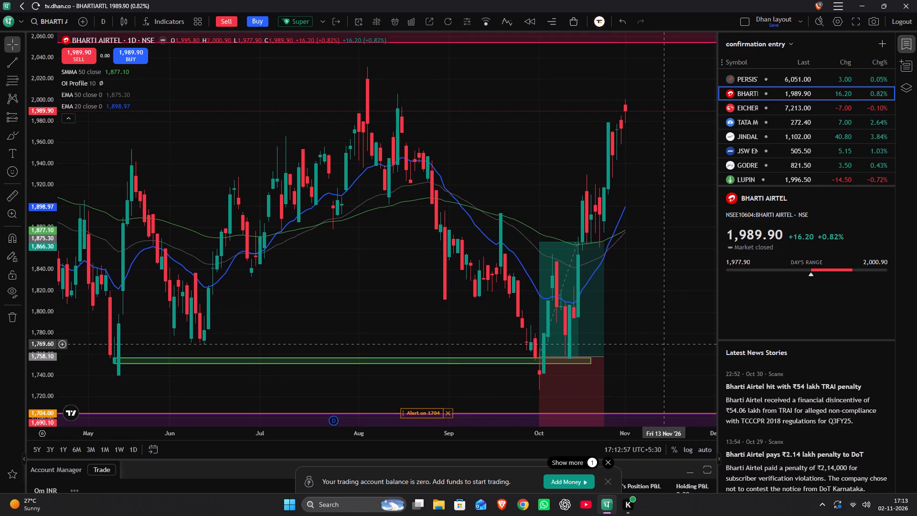
{"action": "left_click_drag", "start_coordinate": [664, 344], "coordinate": [663, 344]}
Switch the Bharti Airtel chart to the 1-month interval.
{"action": "key", "text": "1"}
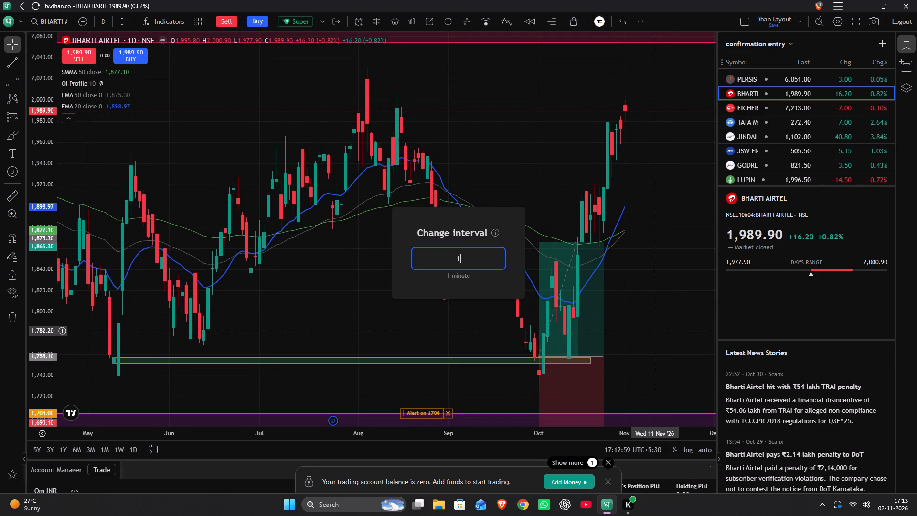
{"action": "key", "text": "m"}
{"action": "key", "text": "Return"}
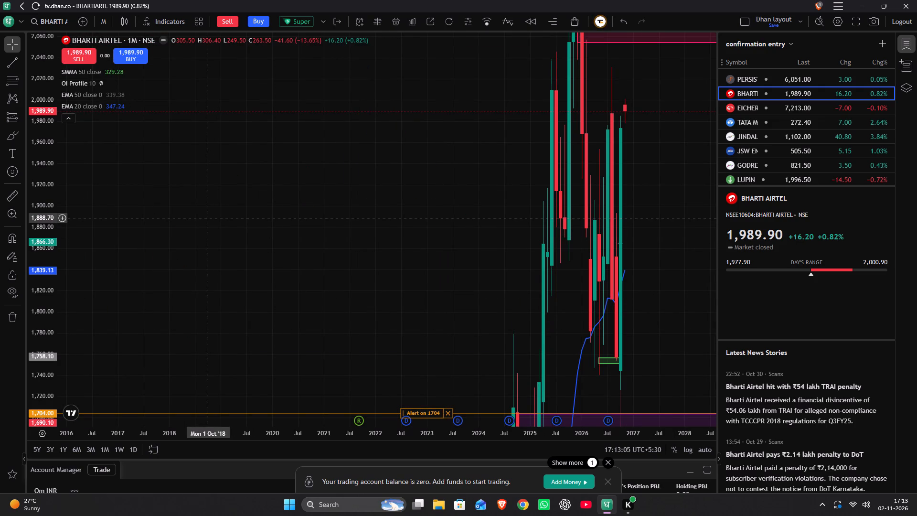
Open the Eicher Motors monthly chart from the watchlist and examine its long-term trend and marked price zones.
{"action": "left_click", "coordinate": [746, 109]}
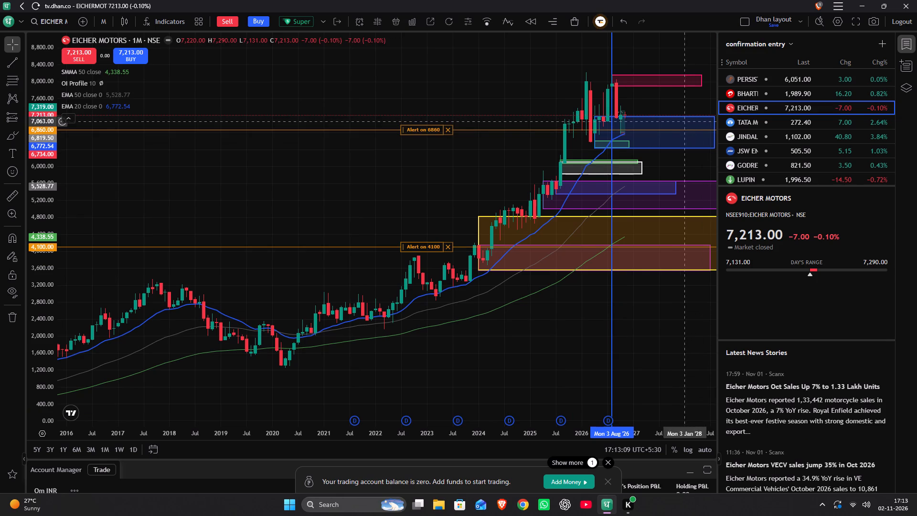
{"action": "scroll", "coordinate": [378, 171], "scroll_direction": "down", "scroll_amount": 3}
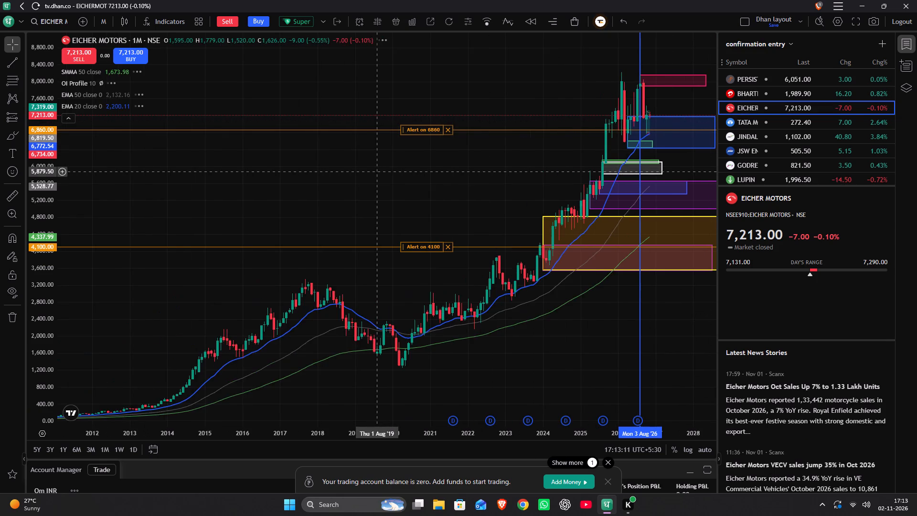
{"action": "scroll", "coordinate": [377, 172], "scroll_direction": "up", "scroll_amount": 11}
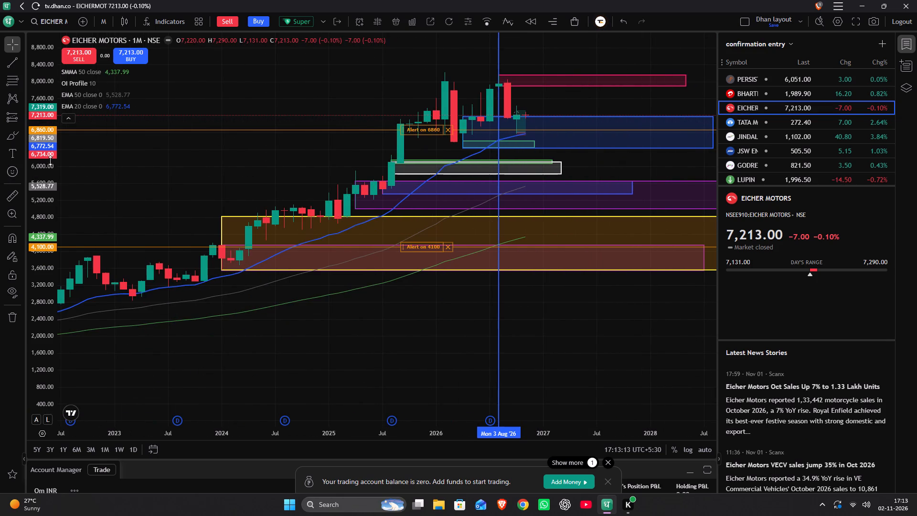
{"action": "scroll", "coordinate": [42, 169], "scroll_direction": "up", "scroll_amount": 14}
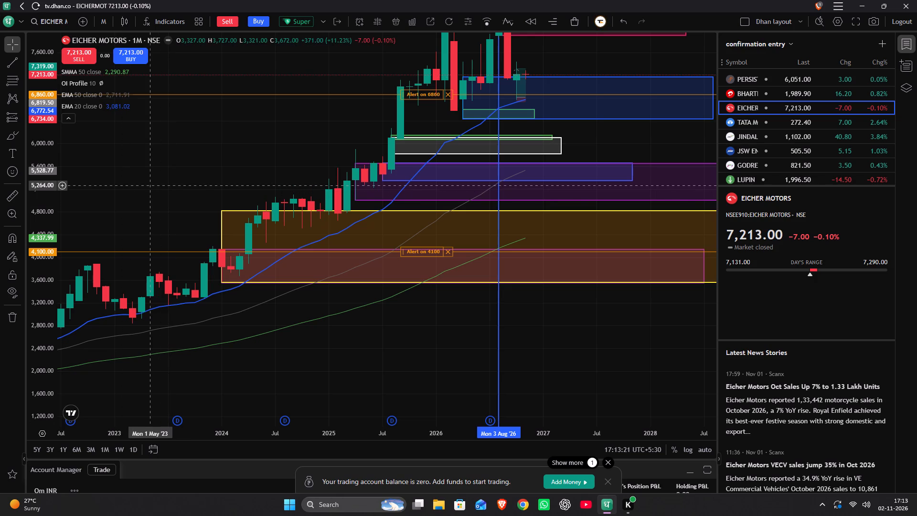
{"action": "left_click_drag", "start_coordinate": [149, 186], "coordinate": [79, 316]}
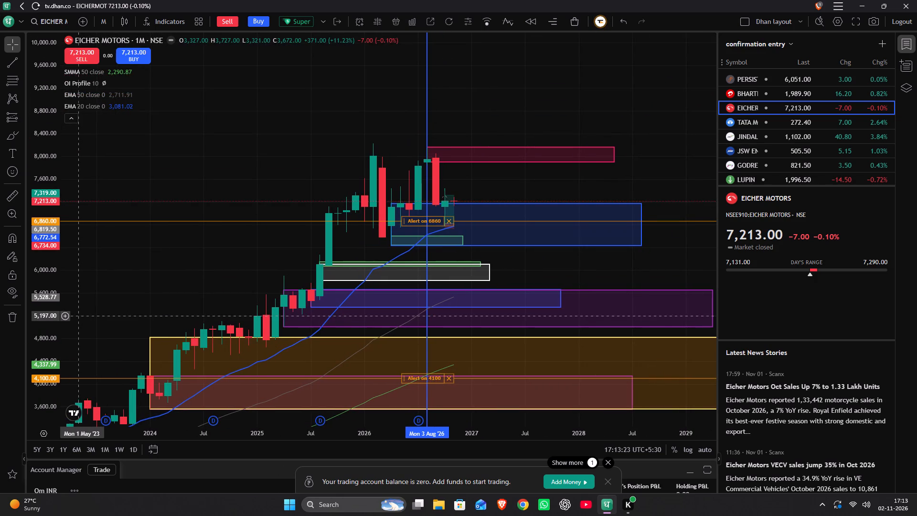
{"action": "left_click_drag", "start_coordinate": [79, 316], "coordinate": [46, 366]}
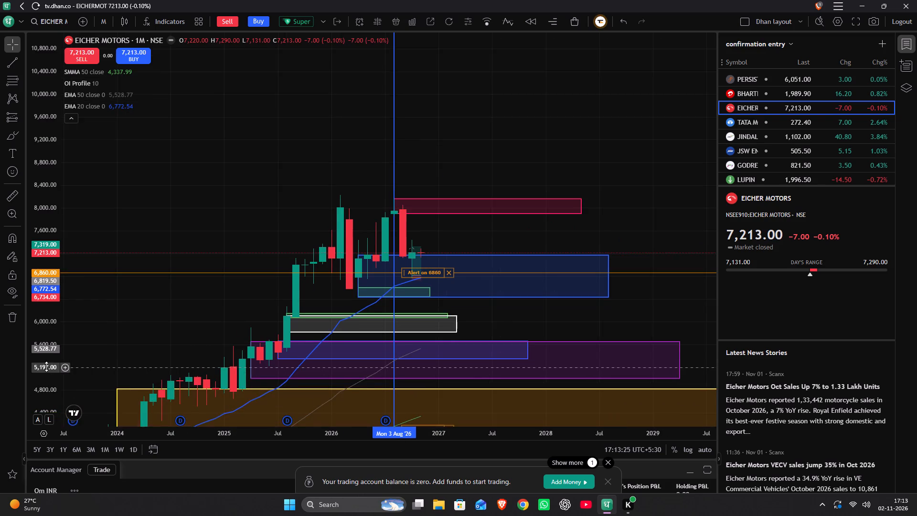
{"action": "left_click_drag", "start_coordinate": [46, 366], "coordinate": [191, 261]}
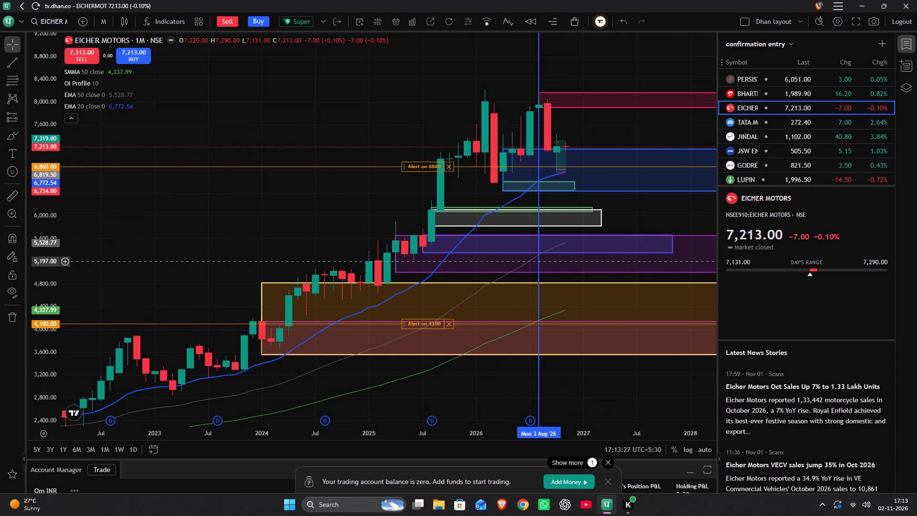
{"action": "left_click_drag", "start_coordinate": [191, 261], "coordinate": [195, 251]}
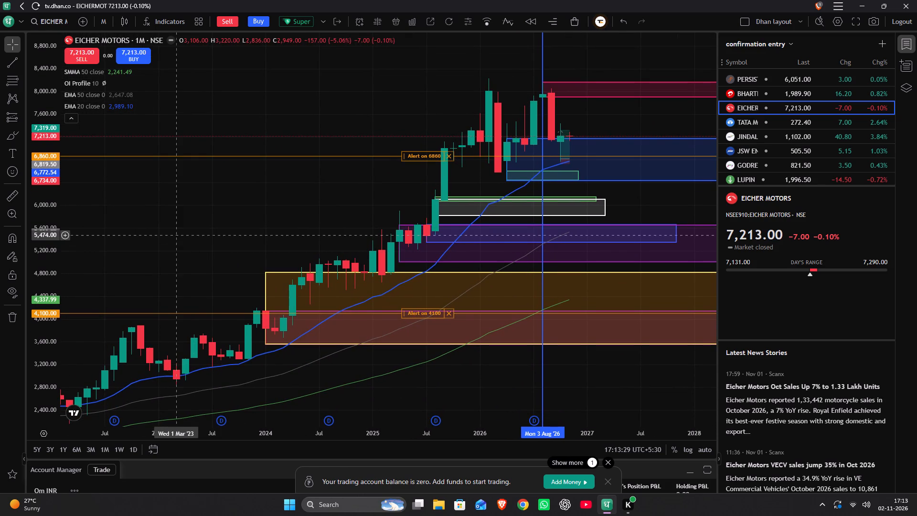
Switch the Eicher Motors chart to the 1-day interval and examine recent candles around the marked zones.
{"action": "type", "text": "1d"}
{"action": "key", "text": "Return"}
{"action": "scroll", "coordinate": [162, 251], "scroll_direction": "down", "scroll_amount": 3}
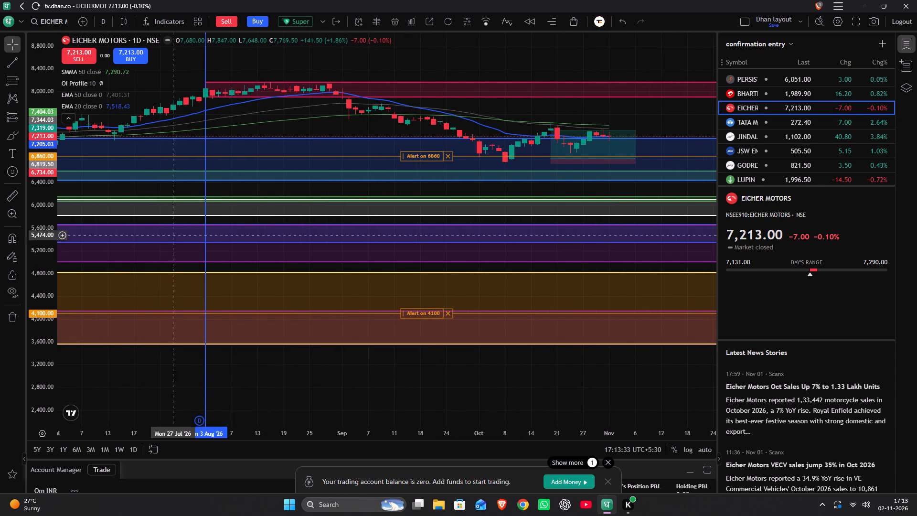
{"action": "scroll", "coordinate": [44, 217], "scroll_direction": "up", "scroll_amount": 9}
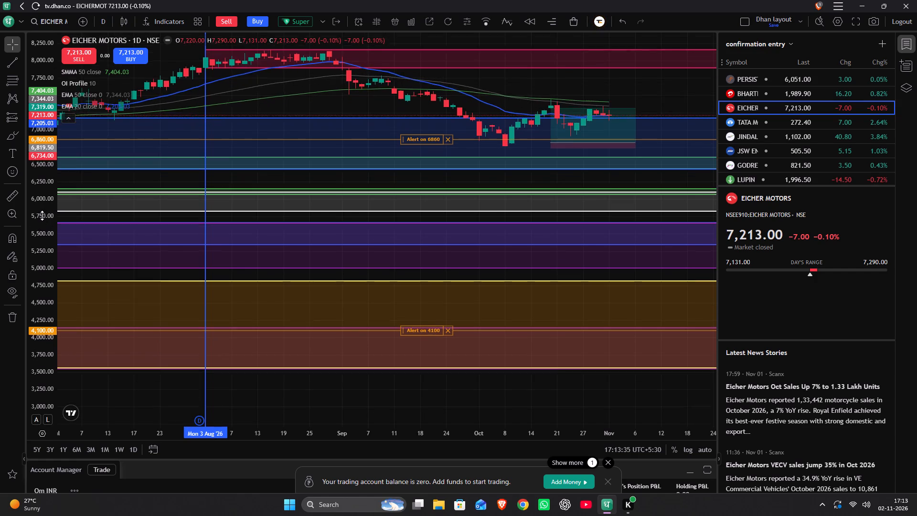
{"action": "scroll", "coordinate": [42, 215], "scroll_direction": "up", "scroll_amount": 20}
{"action": "scroll", "coordinate": [42, 215], "scroll_direction": "up", "scroll_amount": 4}
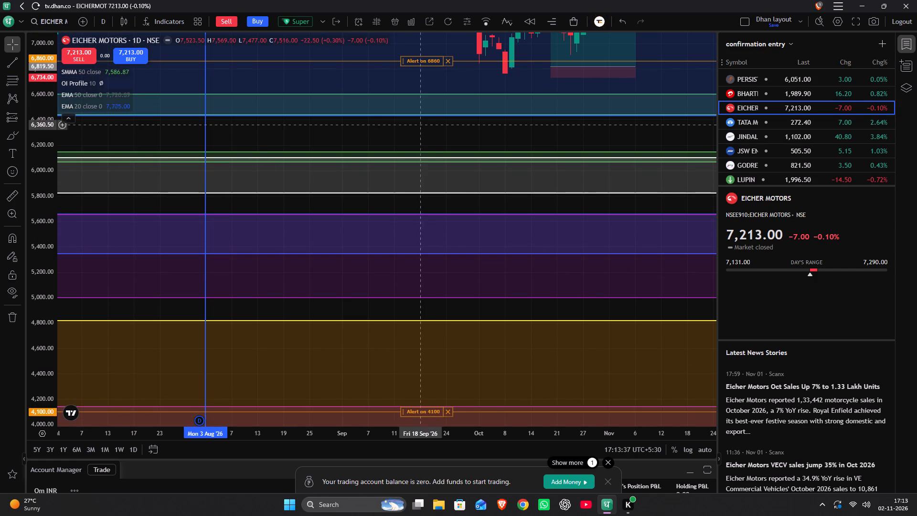
{"action": "left_click_drag", "start_coordinate": [454, 133], "coordinate": [338, 356]}
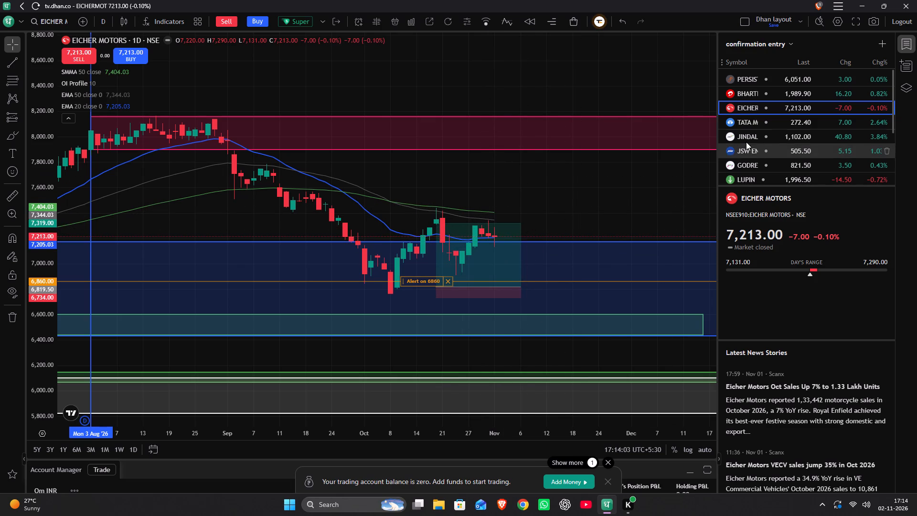
Open the Tata Motors Passenger Vehicles daily chart from the watchlist and examine price against the zones below it.
{"action": "left_click", "coordinate": [757, 125]}
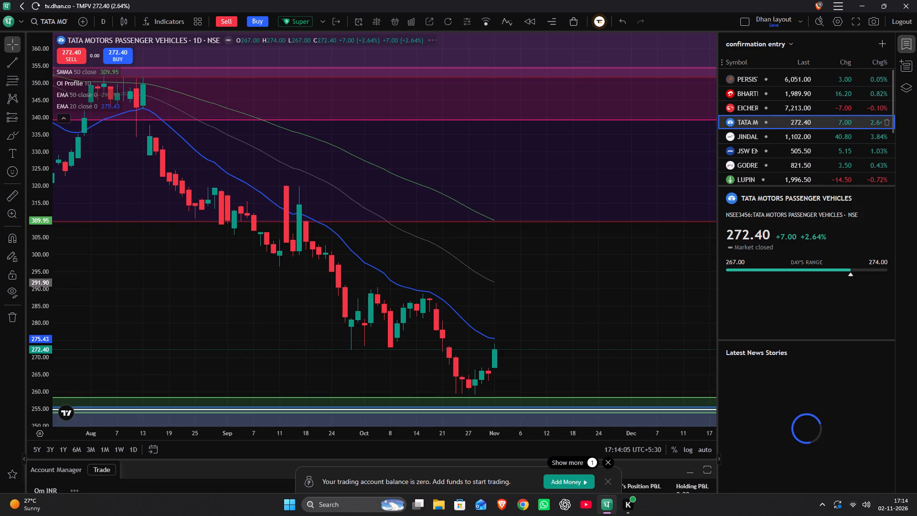
{"action": "left_click_drag", "start_coordinate": [597, 363], "coordinate": [618, 210]}
{"action": "scroll", "coordinate": [618, 210], "scroll_direction": "down", "scroll_amount": 5}
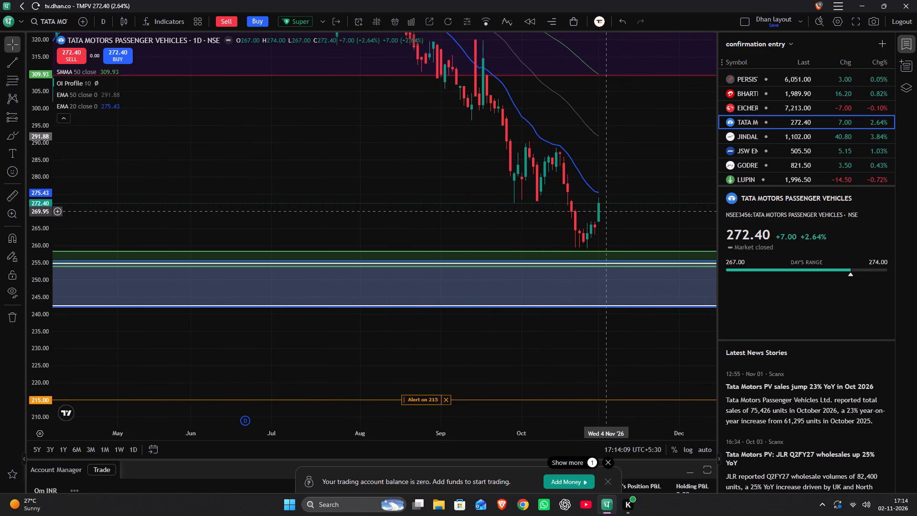
Search the symbols for "ashok", load Ashok Leyland, and examine its daily price action and marked zones back to 2025.
{"action": "left_click", "coordinate": [40, 23]}
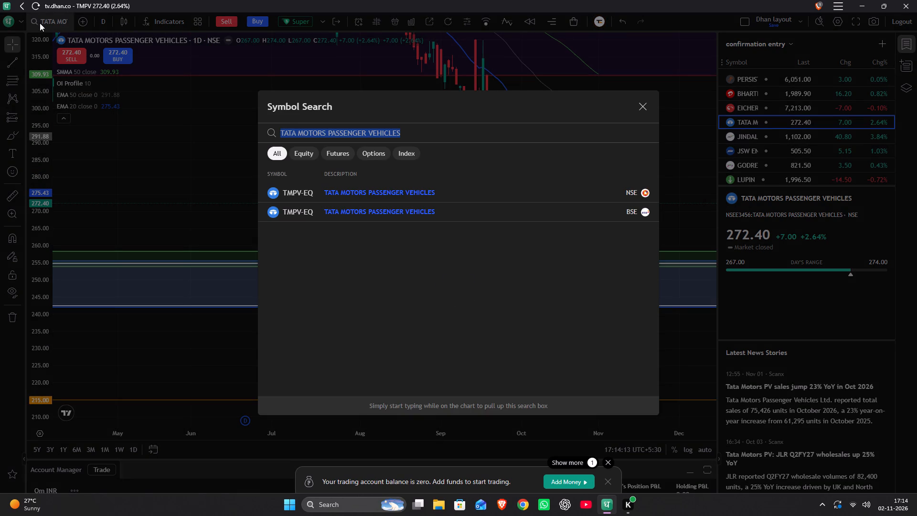
{"action": "key", "text": "BackSpace"}
{"action": "type", "text": "ashok"}
{"action": "key", "text": "shift+Return"}
{"action": "key", "text": "Return"}
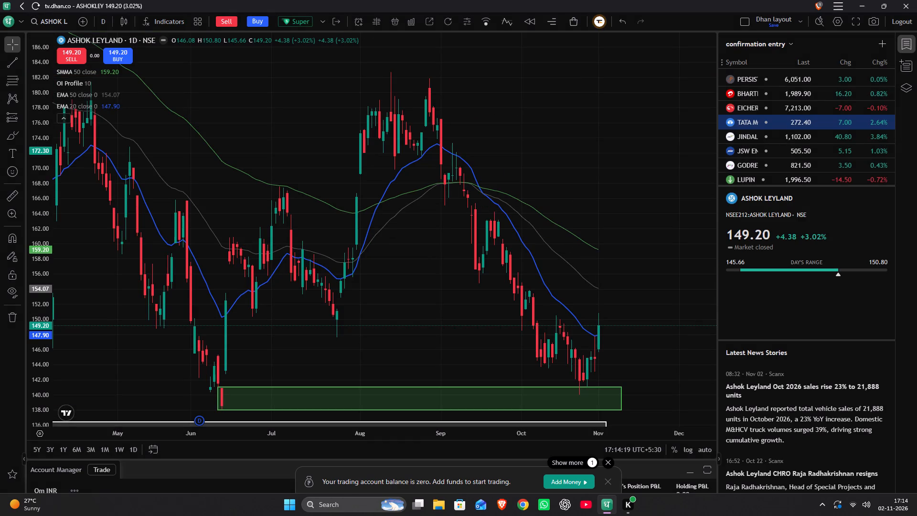
{"action": "left_click_drag", "start_coordinate": [203, 270], "coordinate": [213, 211]}
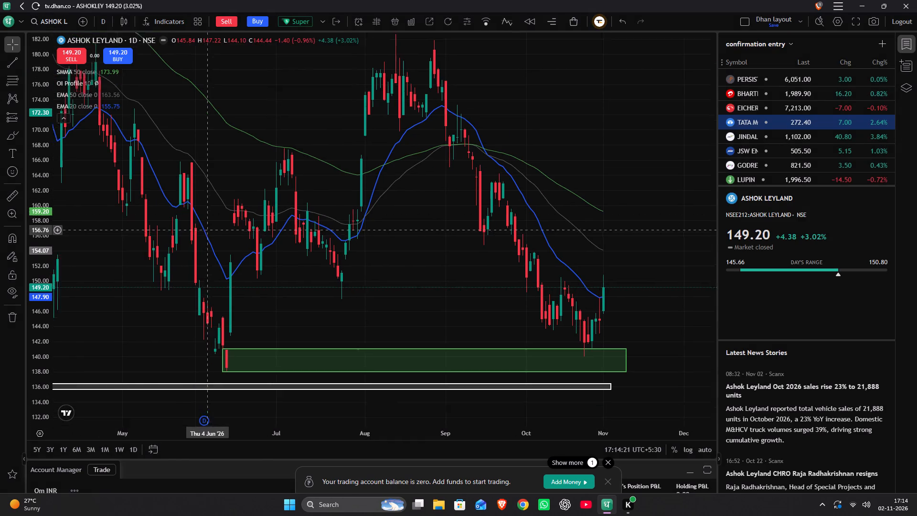
{"action": "left_click_drag", "start_coordinate": [213, 211], "coordinate": [241, 144]}
{"action": "scroll", "coordinate": [241, 148], "scroll_direction": "down", "scroll_amount": 8}
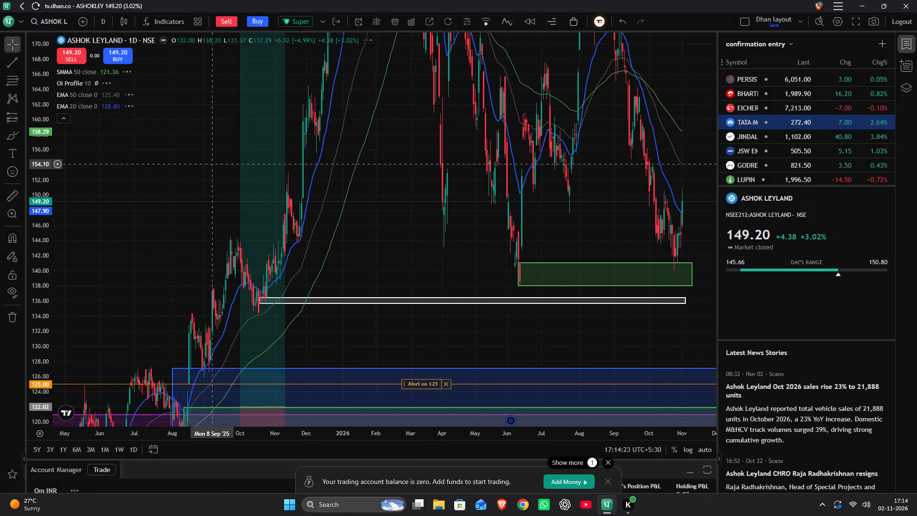
{"action": "left_click_drag", "start_coordinate": [177, 181], "coordinate": [368, 246]}
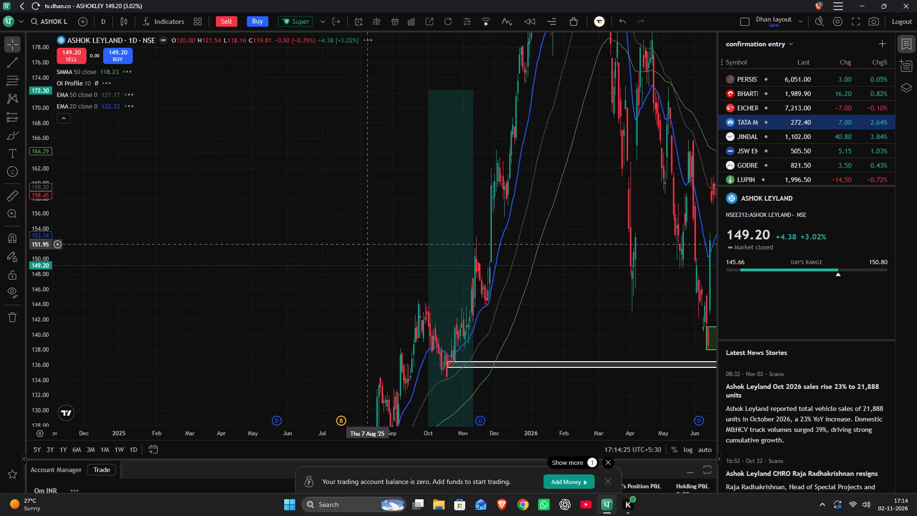
Switch the Ashok Leyland chart to the 1-week interval and examine its price swings and moving averages from 2020 to 2023.
{"action": "type", "text": "1w"}
{"action": "key", "text": "Return"}
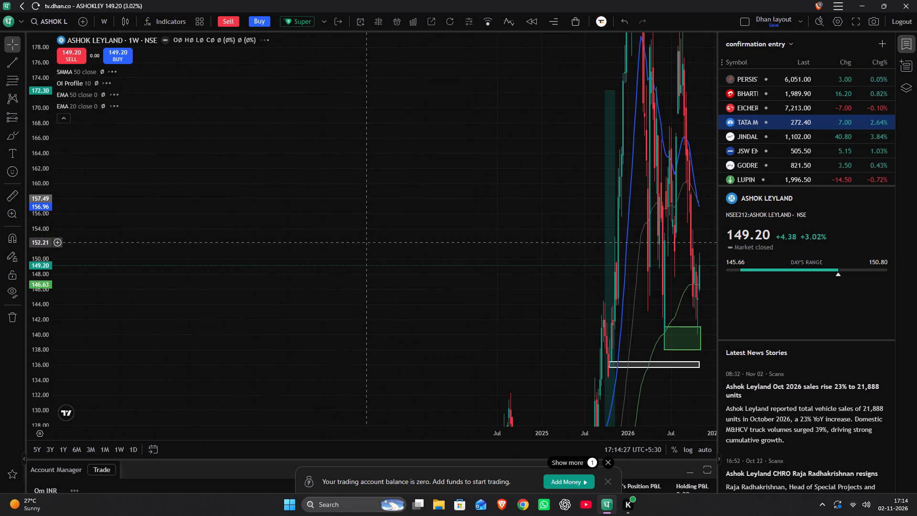
{"action": "left_click_drag", "start_coordinate": [302, 262], "coordinate": [448, 65]}
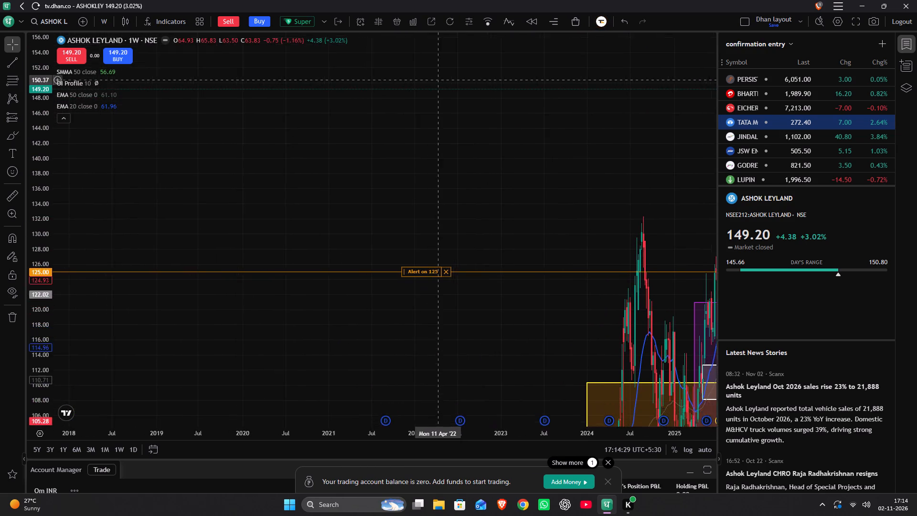
{"action": "left_click_drag", "start_coordinate": [448, 65], "coordinate": [461, 44]}
{"action": "left_click_drag", "start_coordinate": [416, 214], "coordinate": [455, 0]}
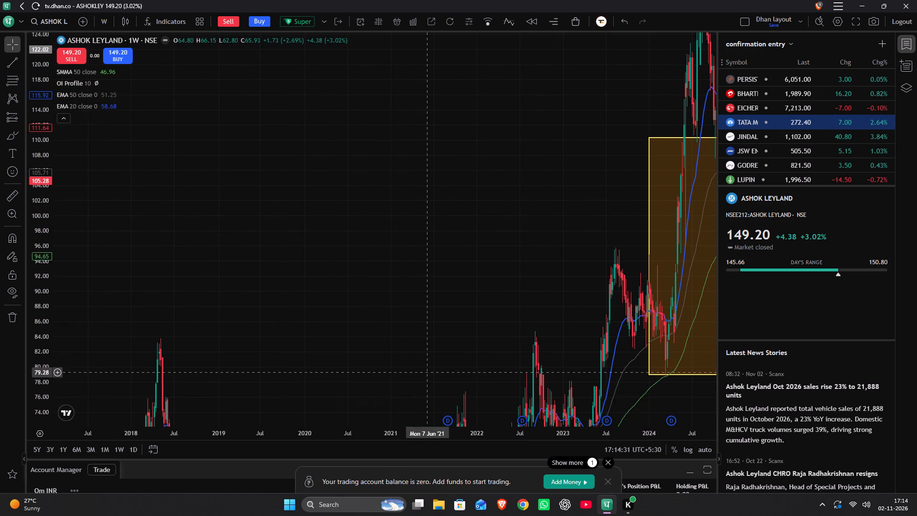
{"action": "left_click_drag", "start_coordinate": [428, 363], "coordinate": [393, 71]}
{"action": "scroll", "coordinate": [424, 127], "scroll_direction": "up", "scroll_amount": 7}
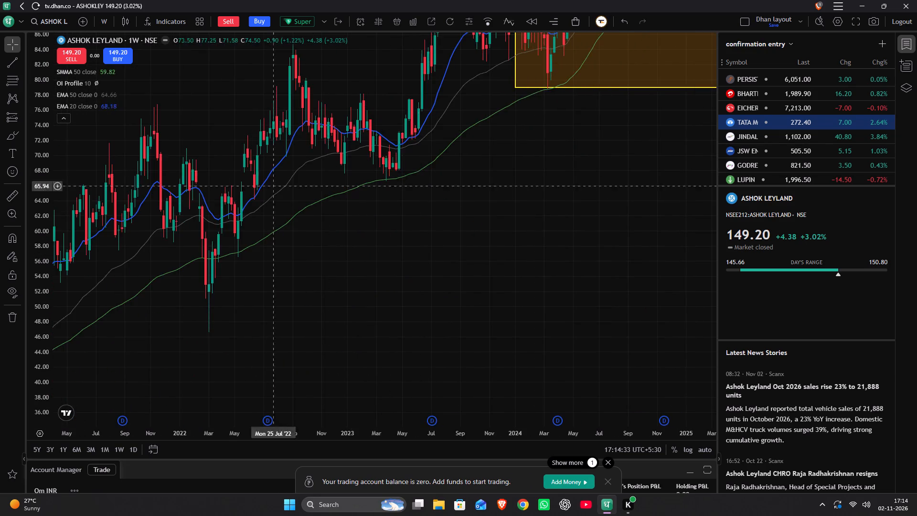
{"action": "left_click_drag", "start_coordinate": [208, 203], "coordinate": [430, 168]}
{"action": "scroll", "coordinate": [428, 169], "scroll_direction": "up", "scroll_amount": 5}
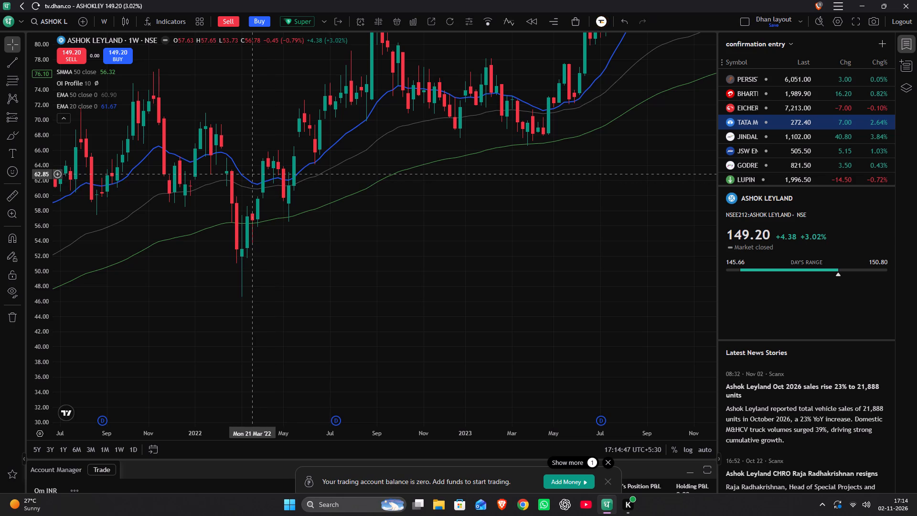
{"action": "scroll", "coordinate": [352, 249], "scroll_direction": "down", "scroll_amount": 5}
{"action": "left_click_drag", "start_coordinate": [345, 261], "coordinate": [345, 262]}
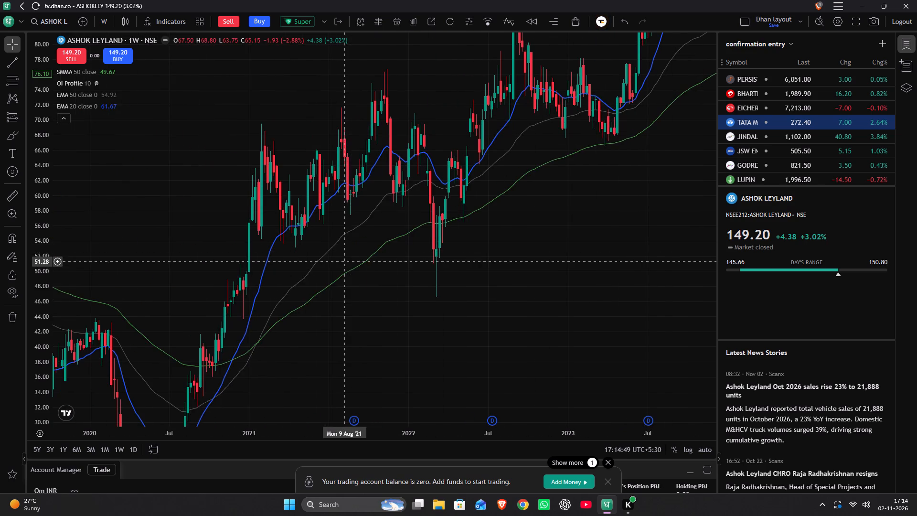
{"action": "left_click_drag", "start_coordinate": [345, 262], "coordinate": [263, 323]}
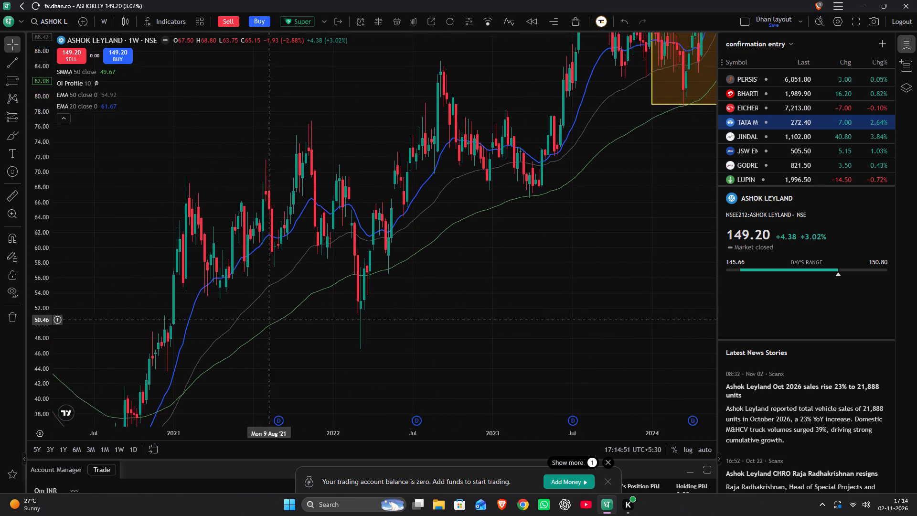
Examine the Ashok Leyland weekly candles and moving averages around the March 2022 low.
{"action": "left_click_drag", "start_coordinate": [263, 323], "coordinate": [57, 429]}
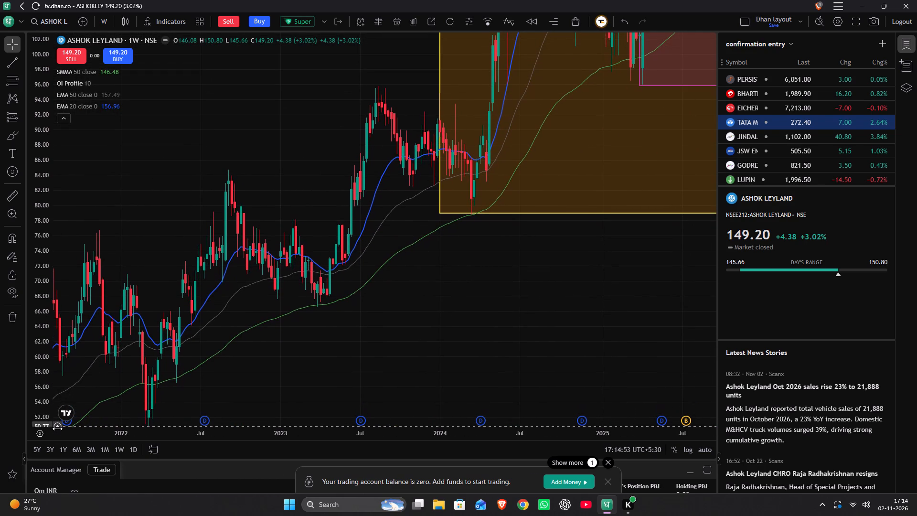
{"action": "left_click_drag", "start_coordinate": [57, 429], "coordinate": [230, 302]}
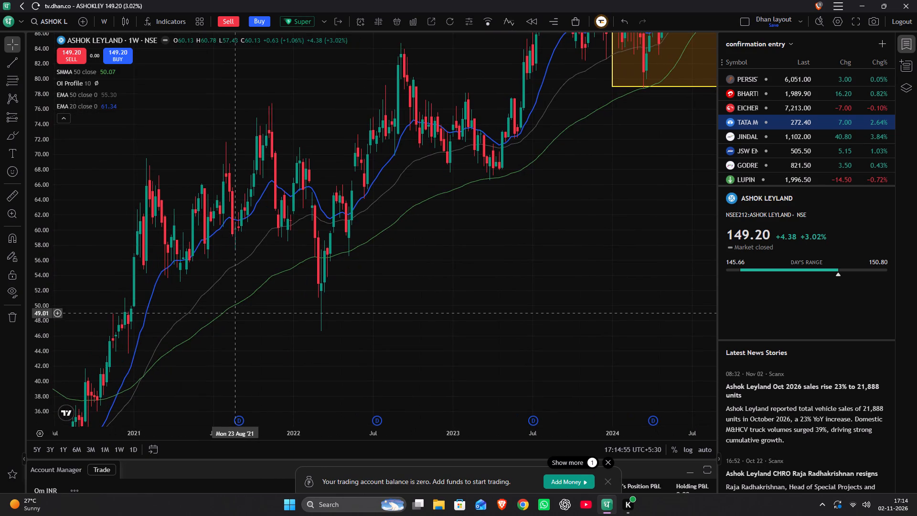
{"action": "scroll", "coordinate": [285, 273], "scroll_direction": "up", "scroll_amount": 3}
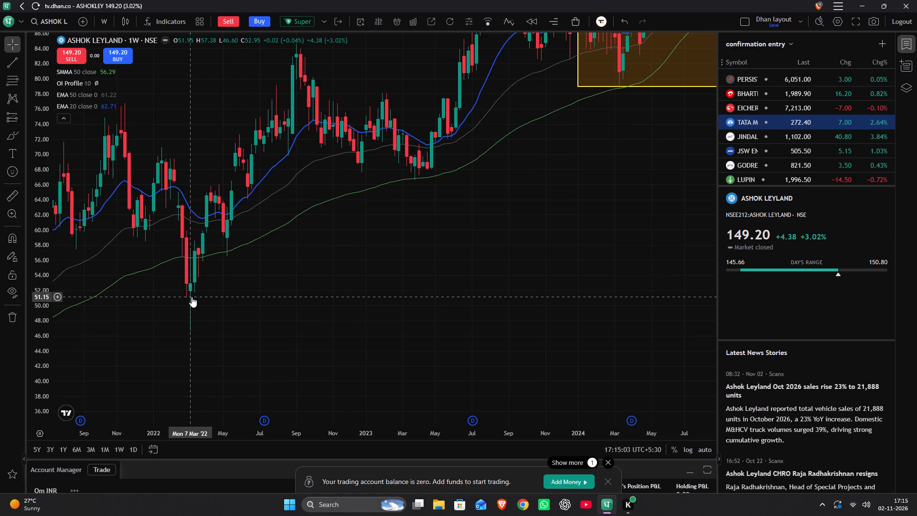
Switch the Ashok Leyland chart to the 1-month interval and examine its price swings from 2018 to 2023.
{"action": "key", "text": "1"}
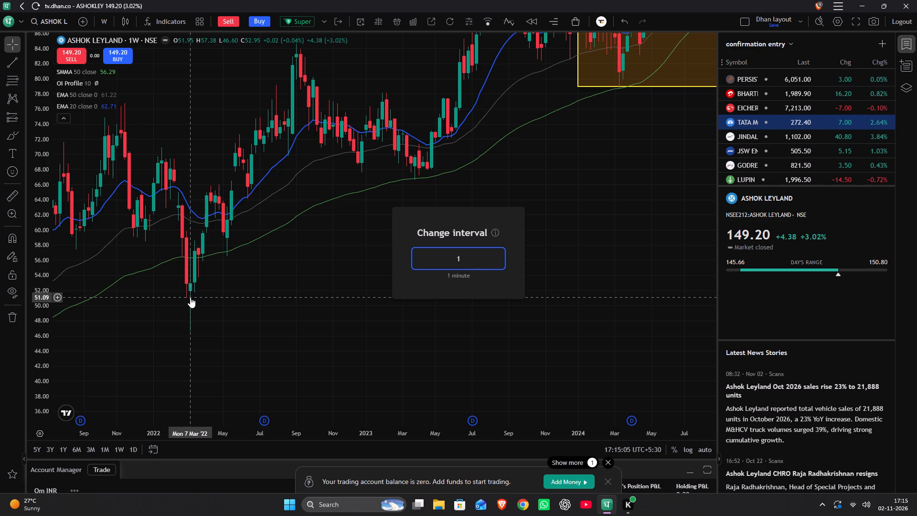
{"action": "key", "text": "m"}
{"action": "key", "text": "Return"}
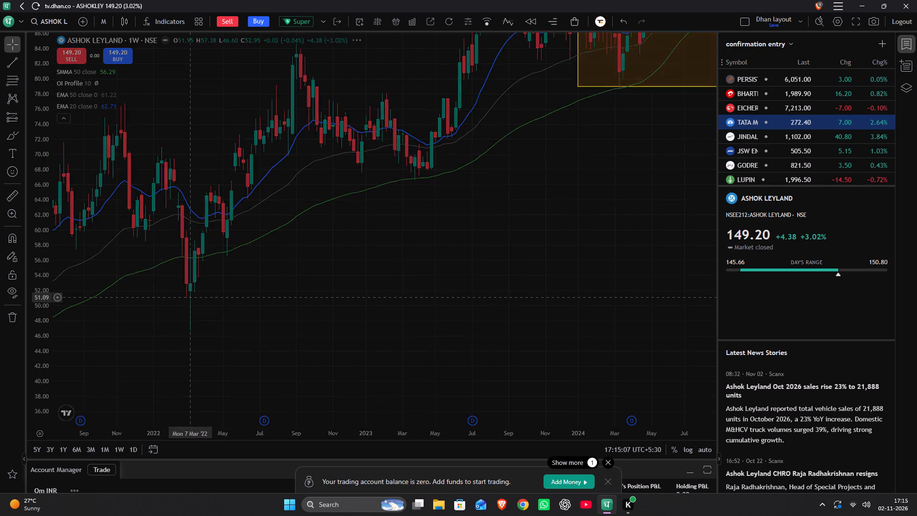
{"action": "left_click_drag", "start_coordinate": [270, 267], "coordinate": [419, 142]}
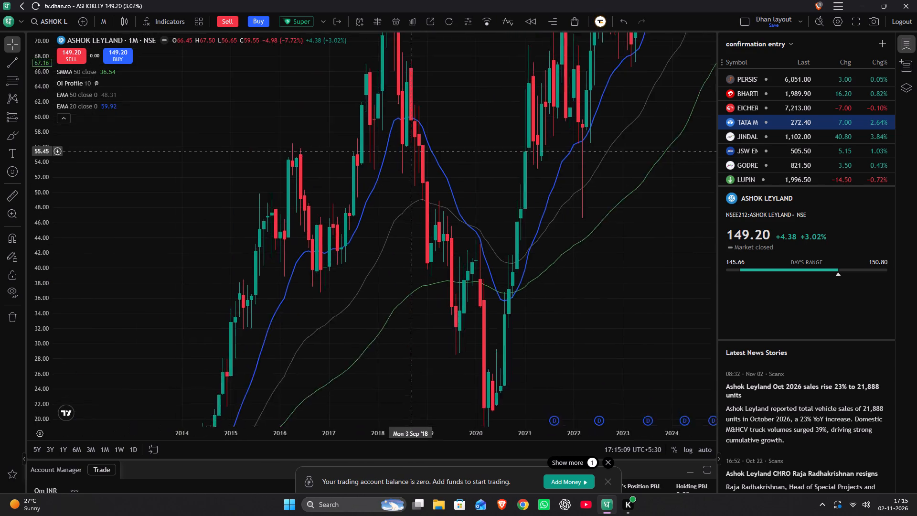
{"action": "left_click_drag", "start_coordinate": [419, 142], "coordinate": [202, 290]}
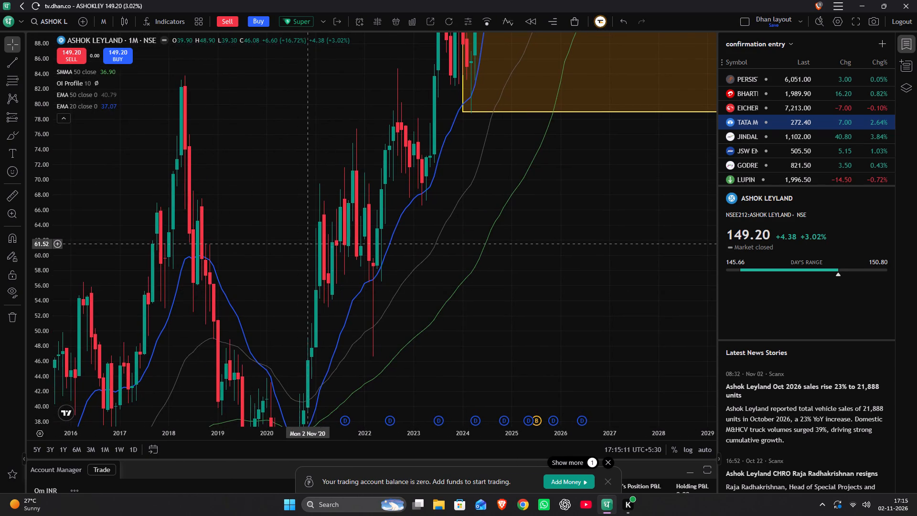
{"action": "scroll", "coordinate": [314, 244], "scroll_direction": "up", "scroll_amount": 7}
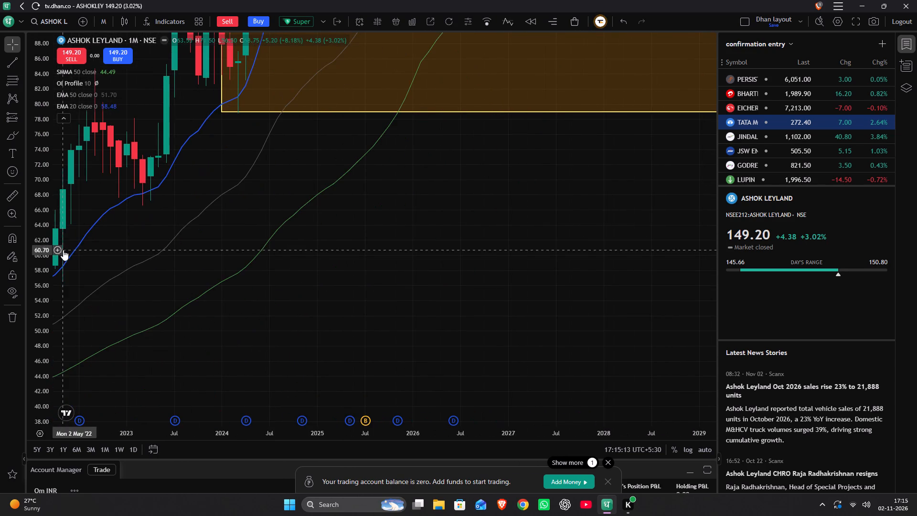
{"action": "left_click_drag", "start_coordinate": [107, 280], "coordinate": [395, 214]}
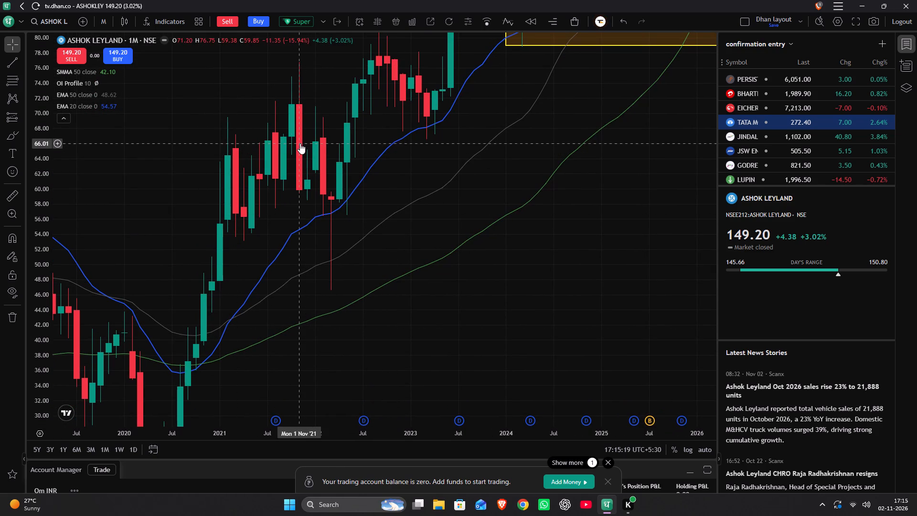
On the 3-month interval, draw a rectangle zone from July 2018 to October 2027 between about 59.50 and 68.41.
{"action": "key", "text": "3"}
{"action": "key", "text": "m"}
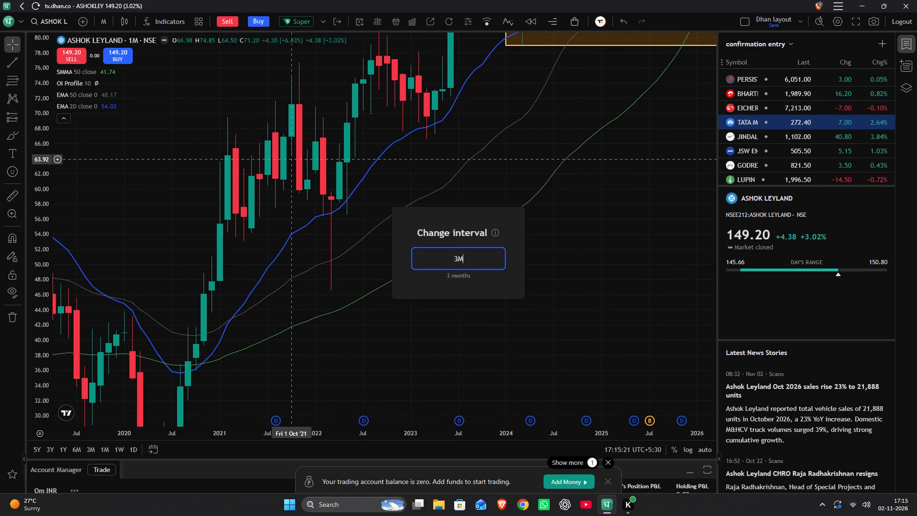
{"action": "key", "text": "Return"}
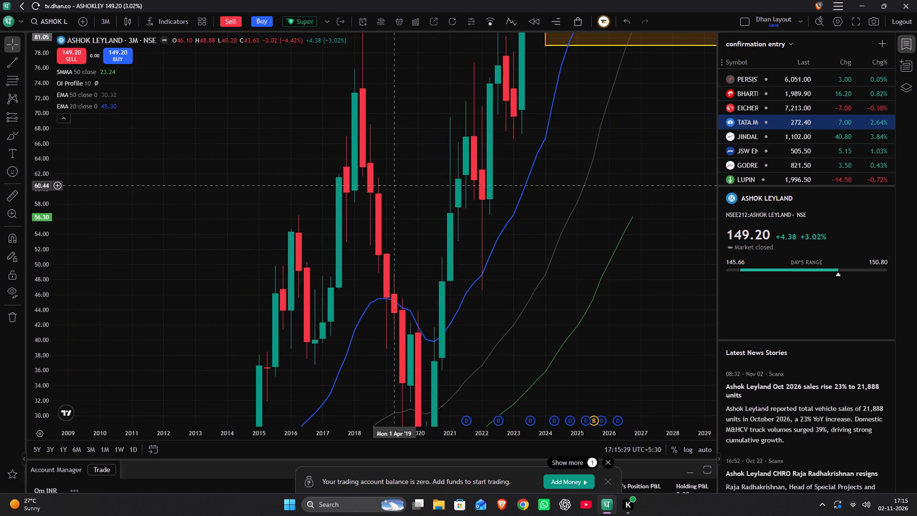
{"action": "key", "text": "alt+shift+r"}
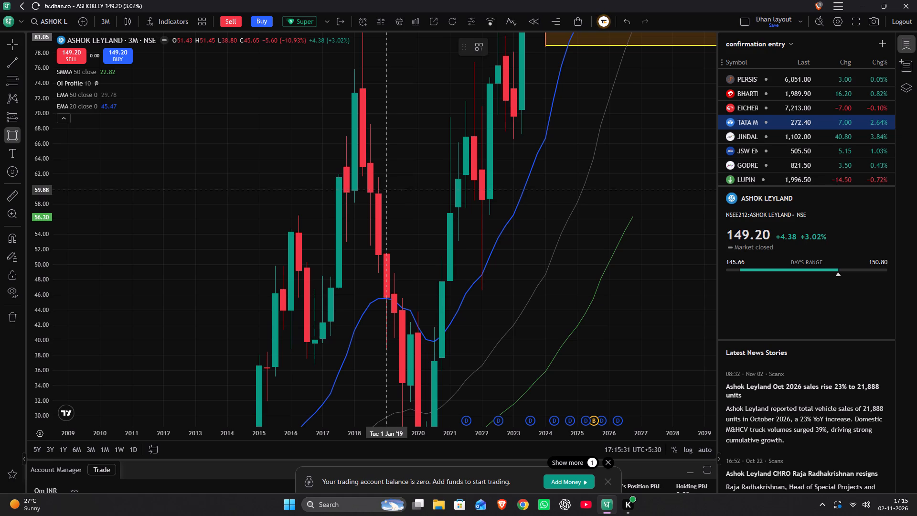
{"action": "left_click_drag", "start_coordinate": [372, 193], "coordinate": [604, 186]}
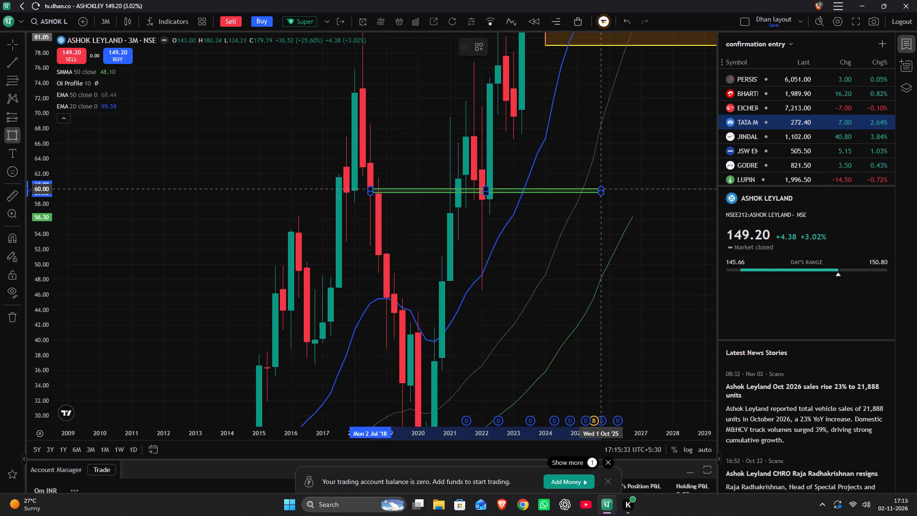
{"action": "left_click_drag", "start_coordinate": [604, 186], "coordinate": [662, 139]}
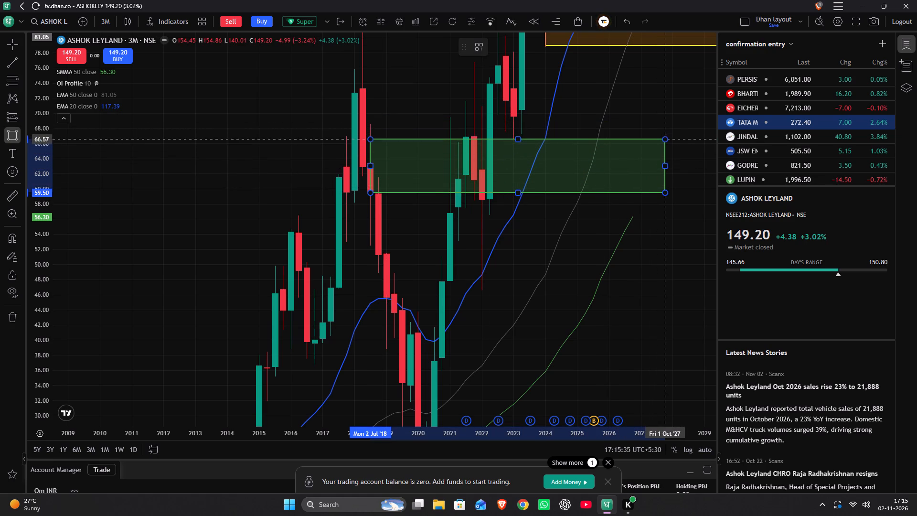
{"action": "left_click_drag", "start_coordinate": [662, 139], "coordinate": [661, 125]}
{"action": "left_click", "coordinate": [661, 125]}
Apply the "quaterly supply" template to the new rectangle starting in July 2018.
{"action": "double_click", "coordinate": [642, 142]}
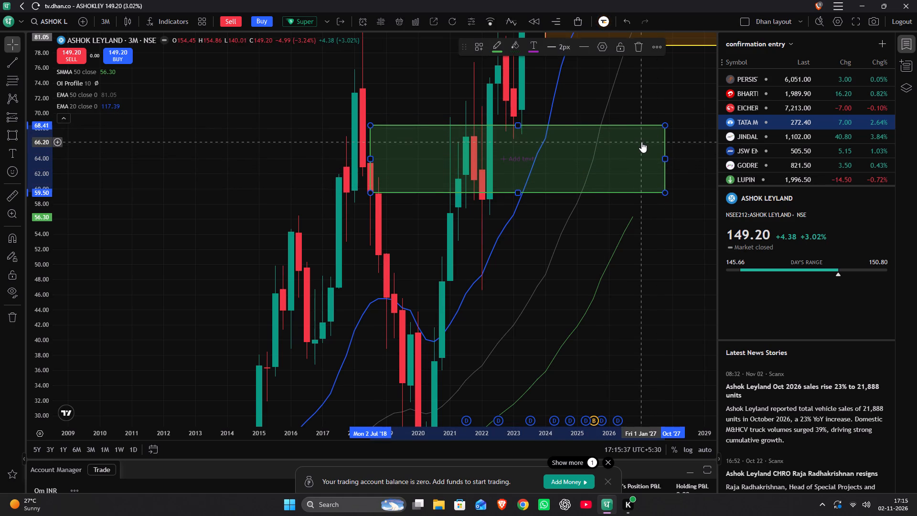
{"action": "left_click", "coordinate": [385, 328]}
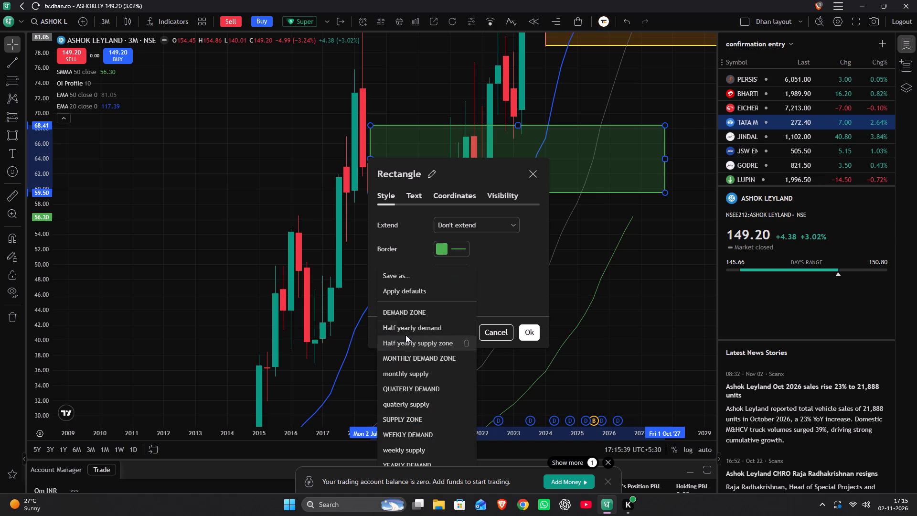
{"action": "left_click", "coordinate": [415, 401]}
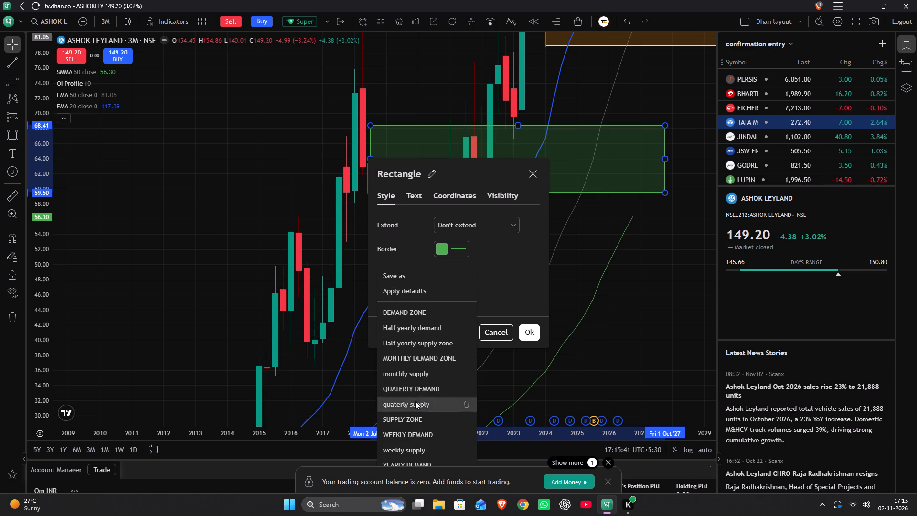
{"action": "left_click", "coordinate": [522, 333]}
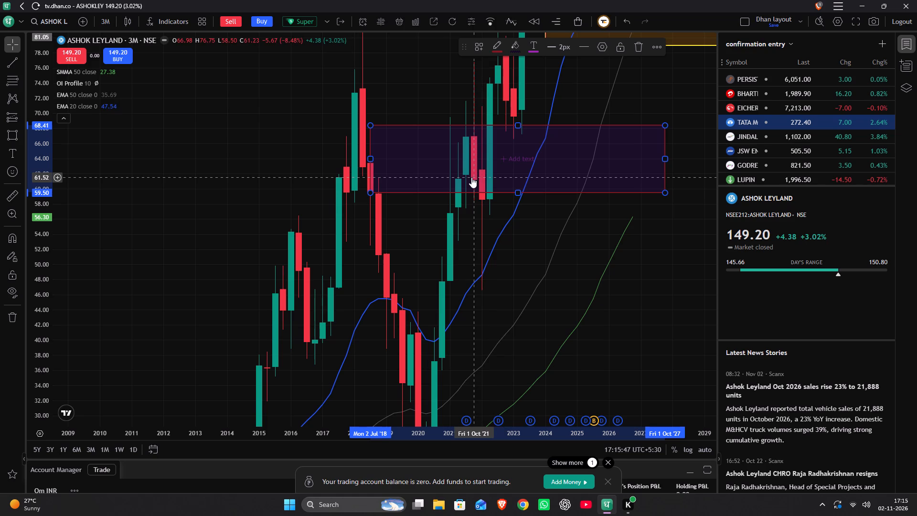
Switch the Ashok Leyland chart to the 1-week interval and examine 2021 to 2023 price action around the quarterly supply zone.
{"action": "left_click_drag", "start_coordinate": [572, 242], "coordinate": [478, 266]}
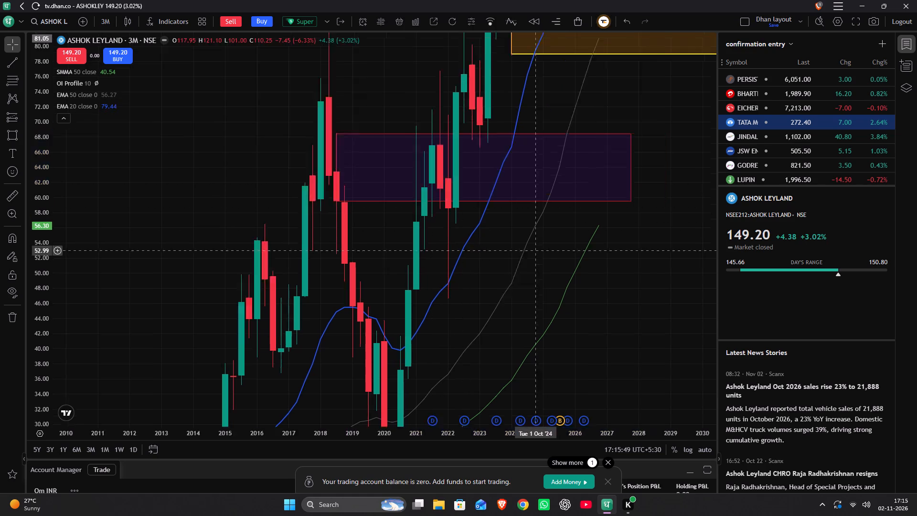
{"action": "left_click_drag", "start_coordinate": [478, 266], "coordinate": [469, 183]}
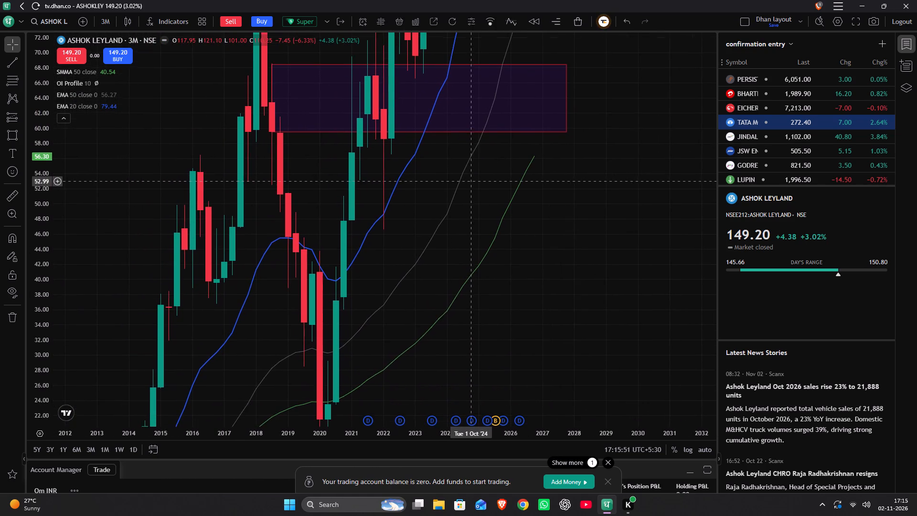
{"action": "left_click_drag", "start_coordinate": [469, 183], "coordinate": [470, 184]}
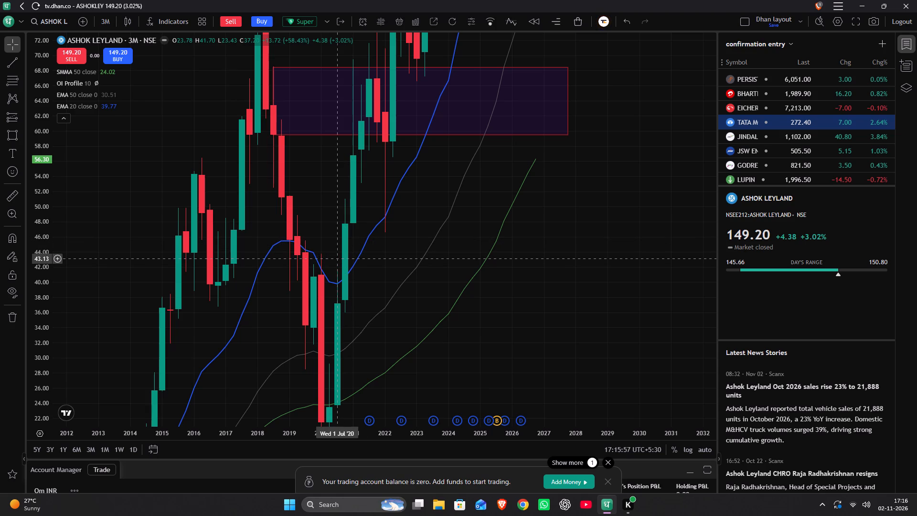
{"action": "type", "text": "1w"}
{"action": "key", "text": "Return"}
{"action": "scroll", "coordinate": [335, 259], "scroll_direction": "down", "scroll_amount": 5}
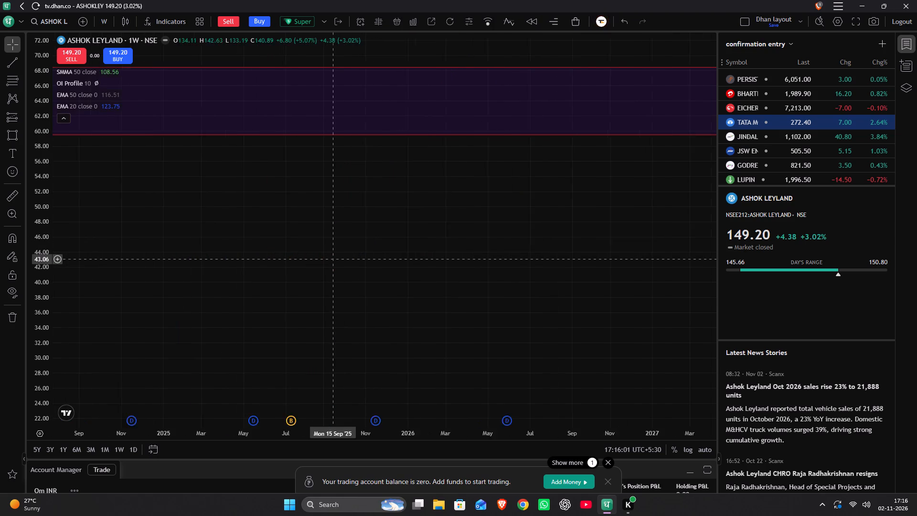
{"action": "scroll", "coordinate": [335, 259], "scroll_direction": "up", "scroll_amount": 1}
{"action": "scroll", "coordinate": [335, 258], "scroll_direction": "down", "scroll_amount": 14}
{"action": "left_click_drag", "start_coordinate": [215, 240], "coordinate": [386, 362]}
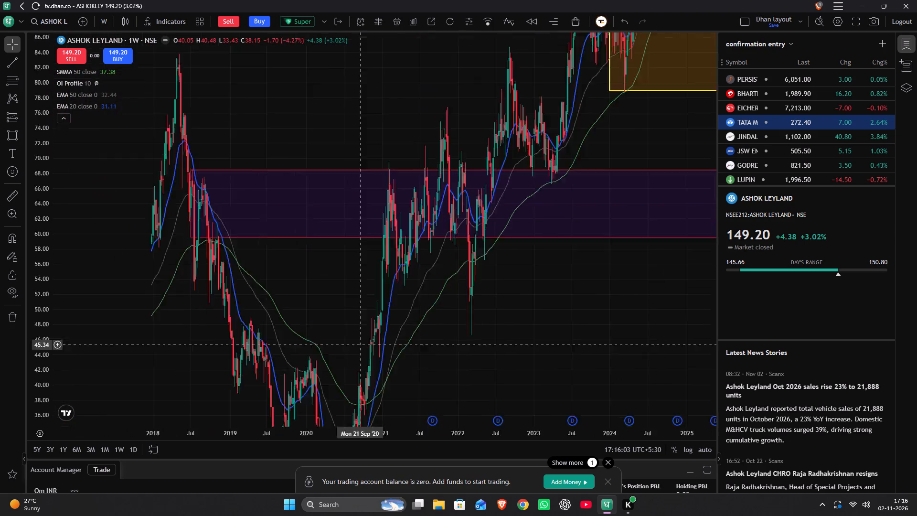
{"action": "left_click_drag", "start_coordinate": [386, 362], "coordinate": [395, 367]}
{"action": "scroll", "coordinate": [393, 367], "scroll_direction": "up", "scroll_amount": 11}
{"action": "left_click_drag", "start_coordinate": [137, 317], "coordinate": [497, 335]}
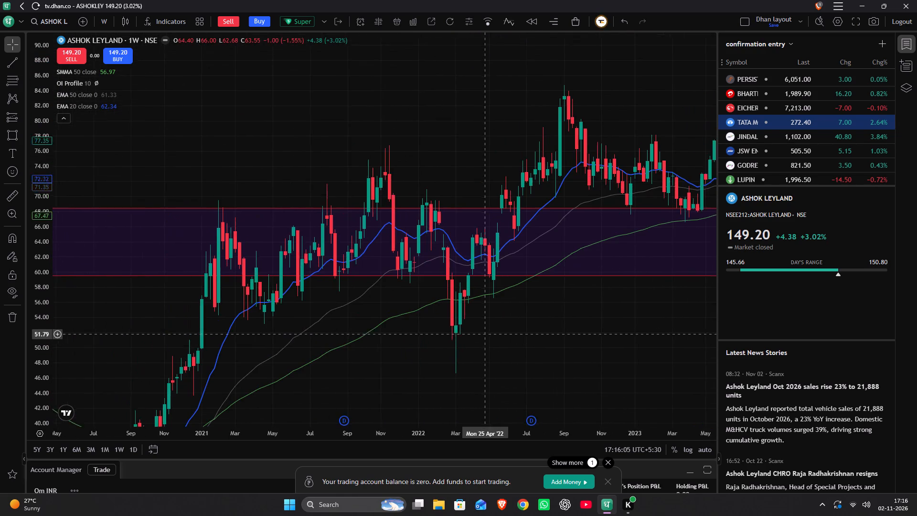
{"action": "left_click_drag", "start_coordinate": [497, 335], "coordinate": [501, 335]}
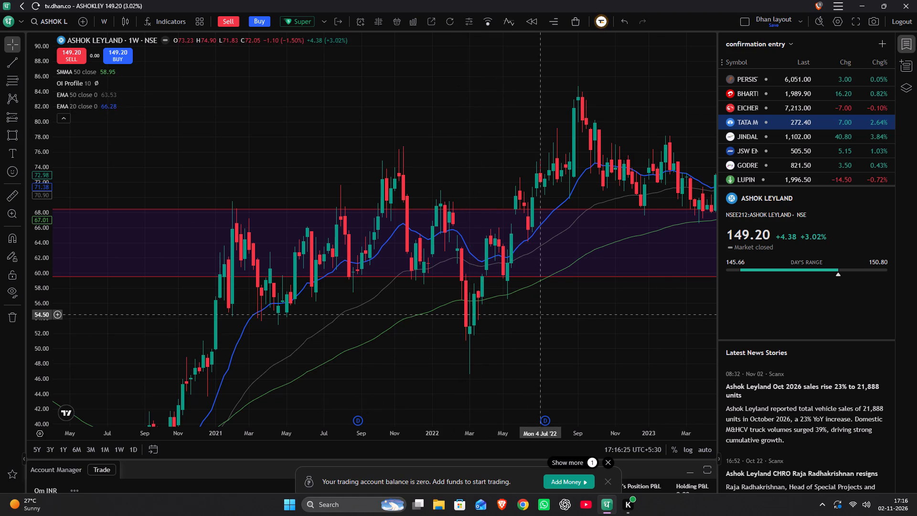
Draw a rectangle at the March 2022 low, from 7 March 2022 to 29 May 2023, between about 46.67 and 52.86.
{"action": "left_click_drag", "start_coordinate": [541, 314], "coordinate": [304, 379]}
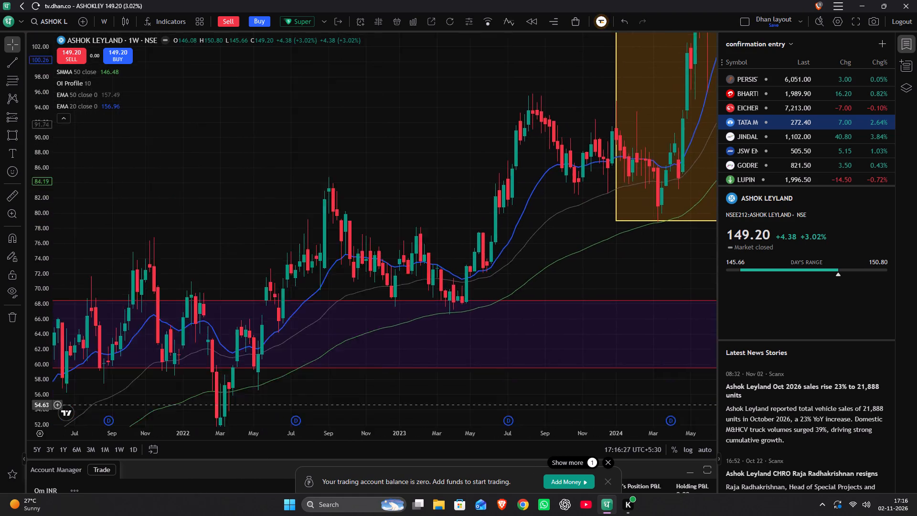
{"action": "left_click_drag", "start_coordinate": [304, 379], "coordinate": [518, 350]}
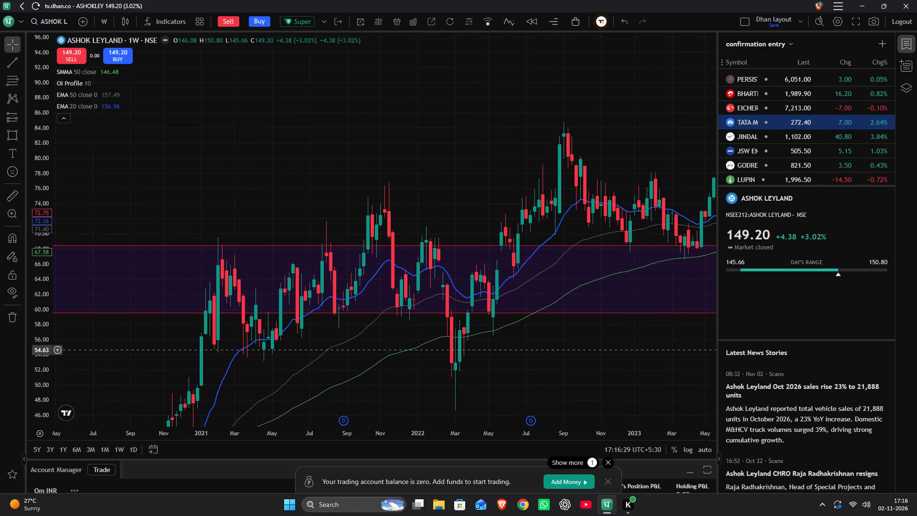
{"action": "left_click_drag", "start_coordinate": [518, 350], "coordinate": [497, 301]}
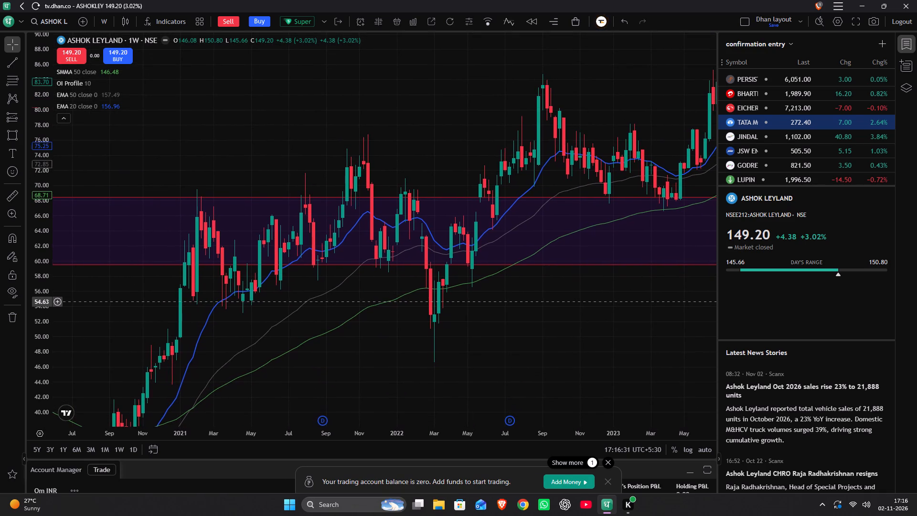
{"action": "left_click_drag", "start_coordinate": [497, 301], "coordinate": [496, 301]}
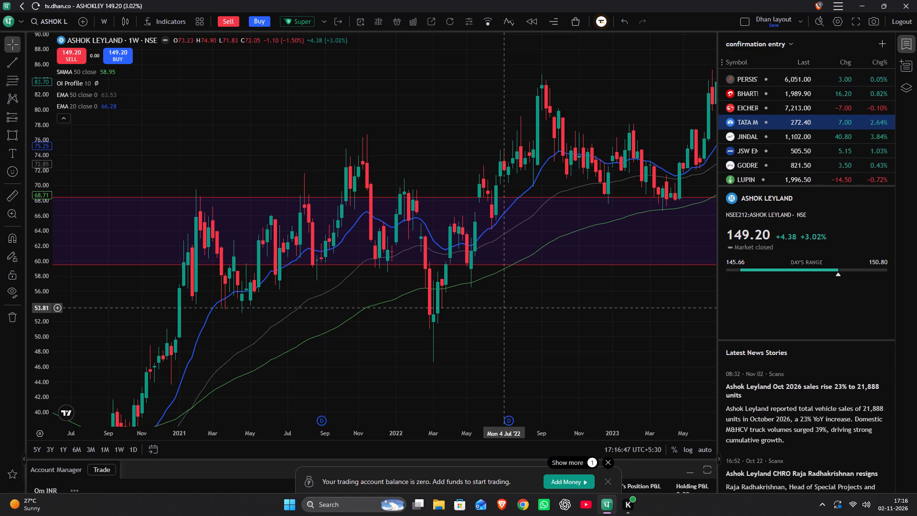
{"action": "key", "text": "alt+shift+r"}
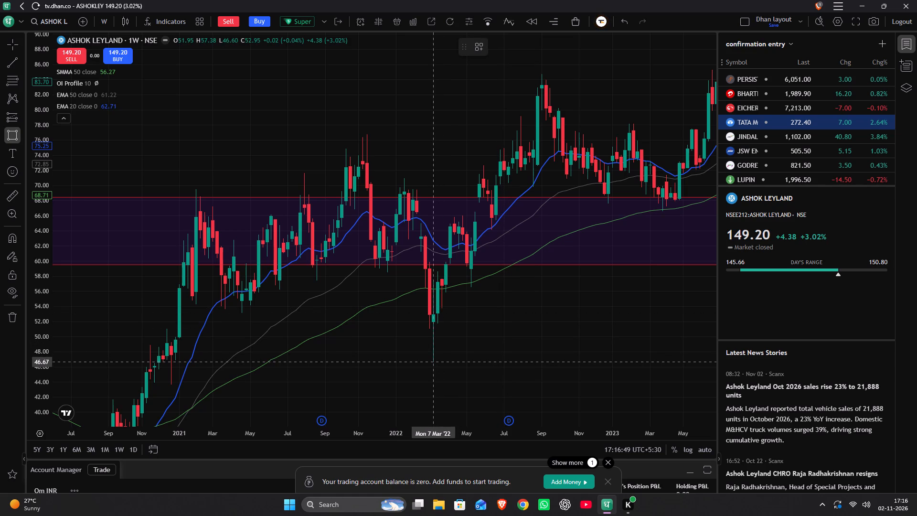
{"action": "left_click_drag", "start_coordinate": [434, 362], "coordinate": [698, 318]}
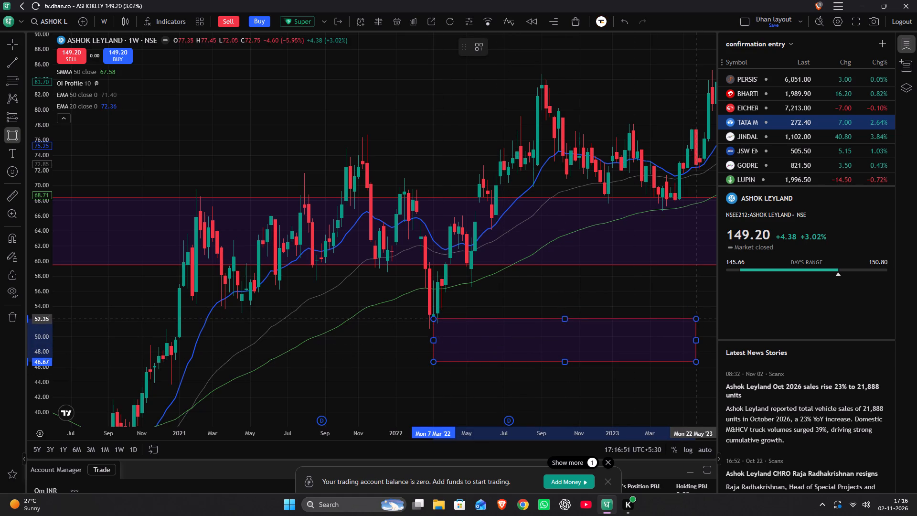
{"action": "left_click_drag", "start_coordinate": [698, 318], "coordinate": [699, 315]}
{"action": "left_click", "coordinate": [699, 315]}
{"action": "left_click", "coordinate": [662, 294]}
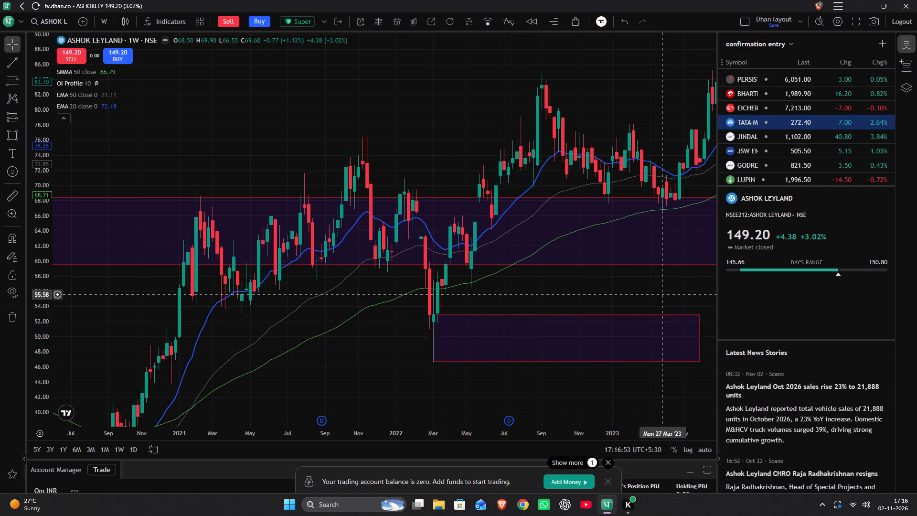
Apply the "WEEKLY DEMAND" template to the rectangle at the March 2022 low.
{"action": "double_click", "coordinate": [644, 316]}
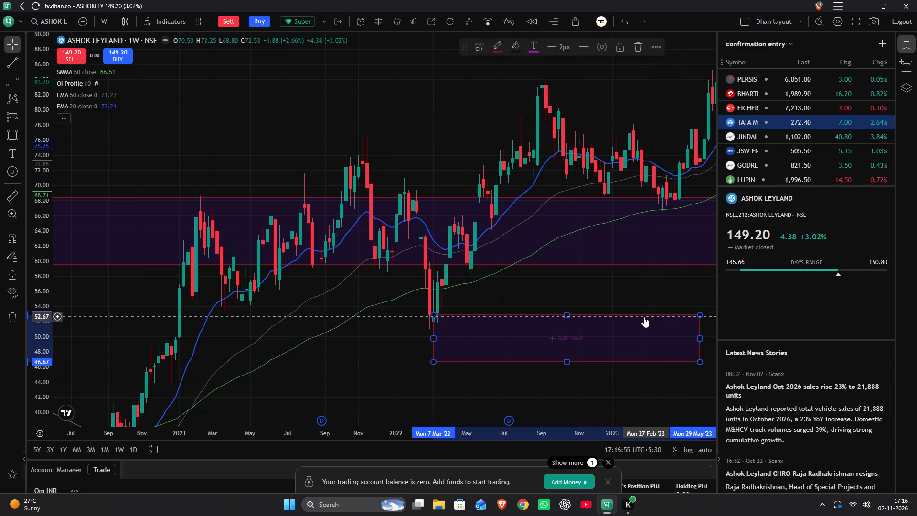
{"action": "left_click", "coordinate": [418, 336]}
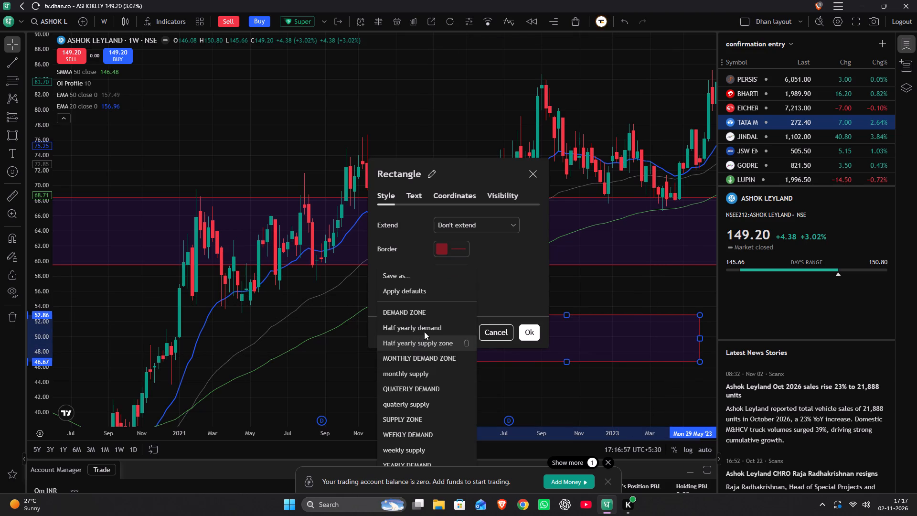
{"action": "left_click", "coordinate": [435, 315]}
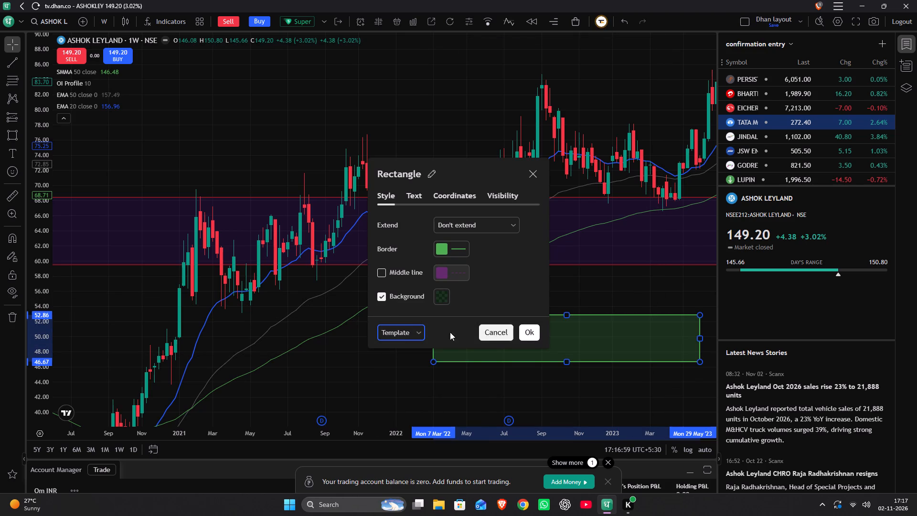
{"action": "left_click", "coordinate": [403, 330]}
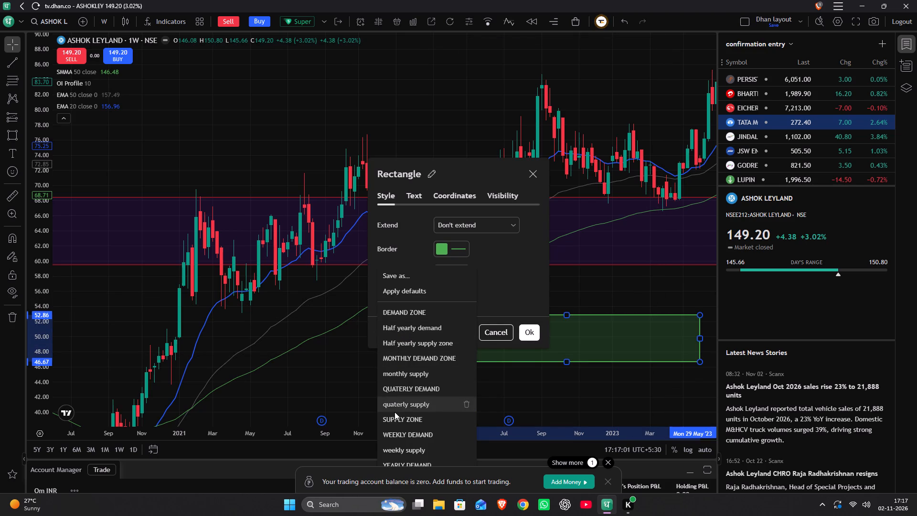
{"action": "left_click", "coordinate": [391, 432]}
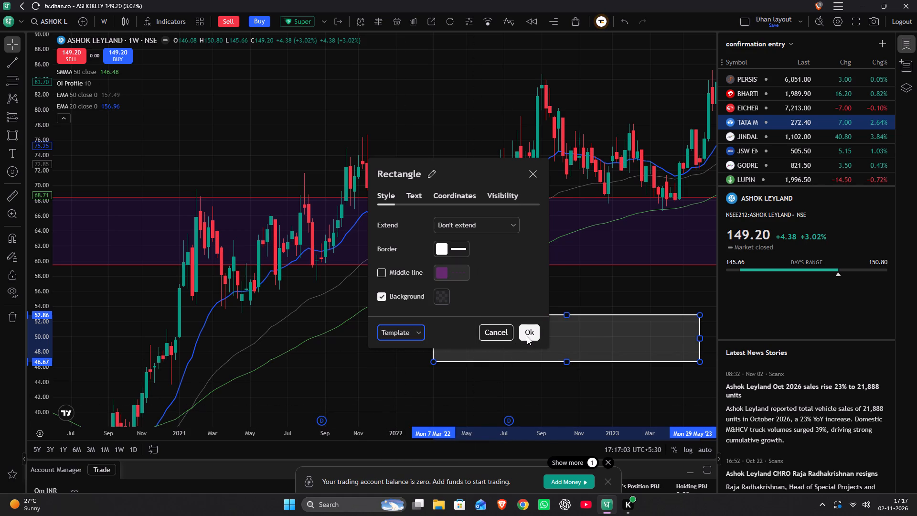
{"action": "left_click", "coordinate": [527, 336]}
{"action": "left_click", "coordinate": [352, 362]}
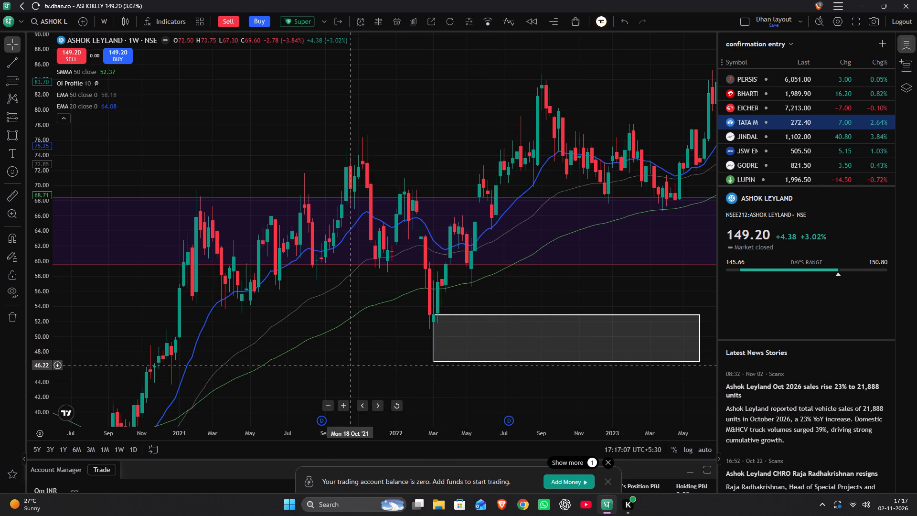
Examine Ashok Leyland's weekly price history from 2013 to 2023 around the March 2022 weekly demand zone and the quarterly supply zone.
{"action": "scroll", "coordinate": [345, 367], "scroll_direction": "down", "scroll_amount": 4}
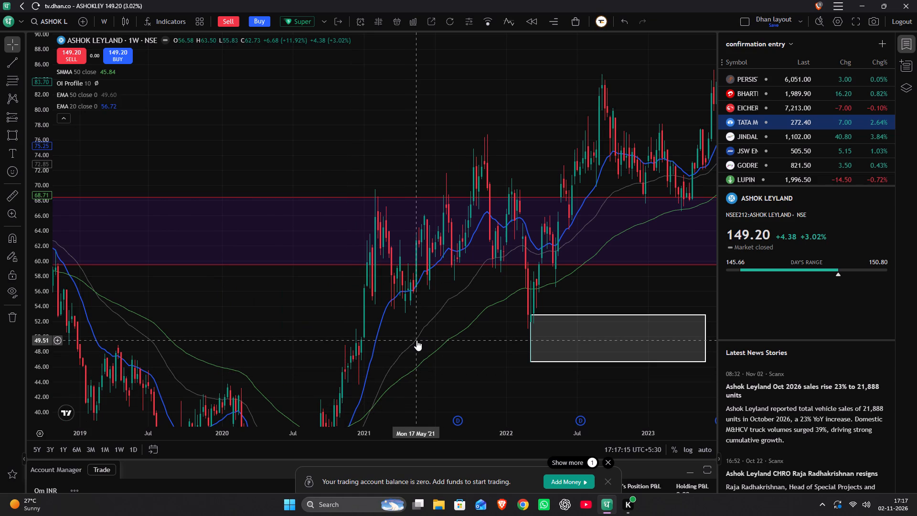
{"action": "left_click_drag", "start_coordinate": [416, 341], "coordinate": [185, 386]}
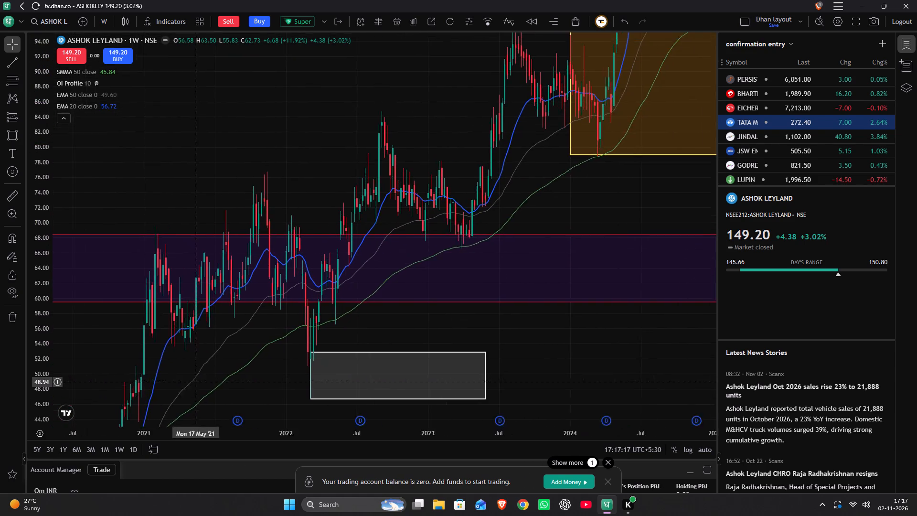
{"action": "left_click_drag", "start_coordinate": [185, 386], "coordinate": [187, 351]}
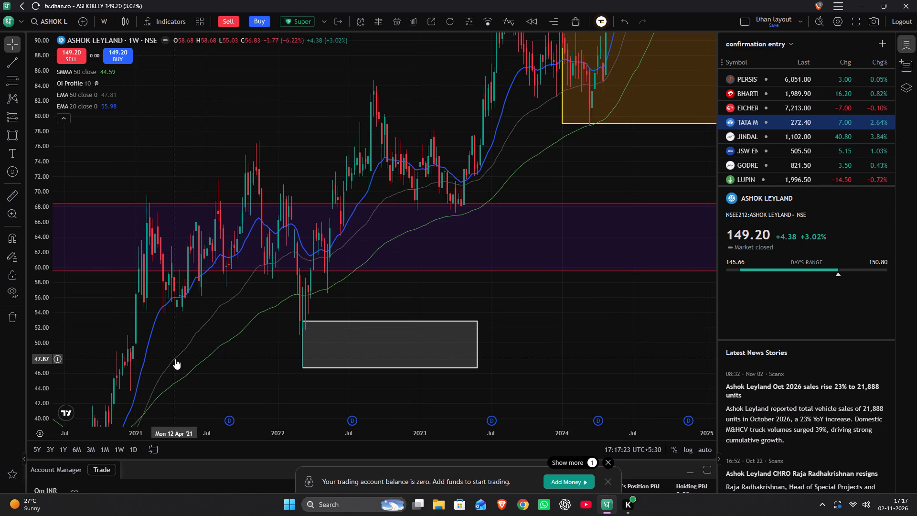
{"action": "left_click_drag", "start_coordinate": [173, 354], "coordinate": [202, 312]}
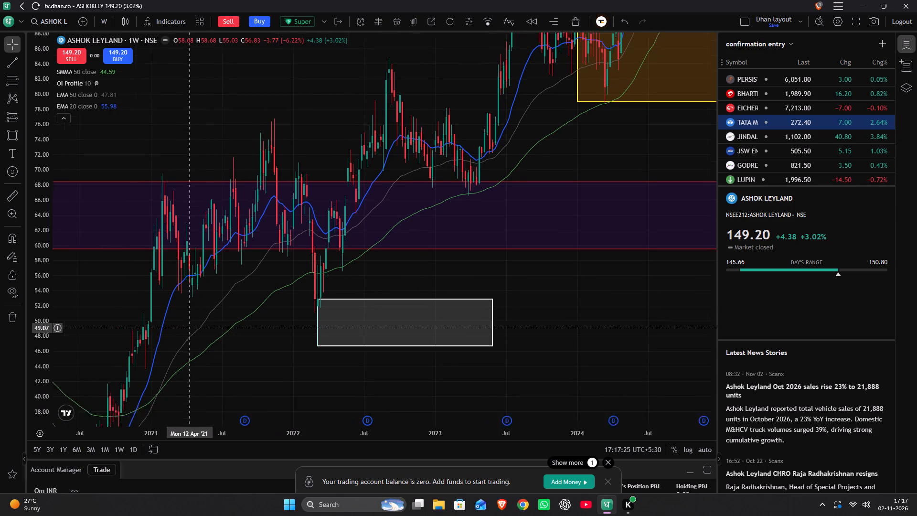
{"action": "left_click_drag", "start_coordinate": [202, 312], "coordinate": [280, 195]}
{"action": "left_click_drag", "start_coordinate": [194, 359], "coordinate": [221, 299]}
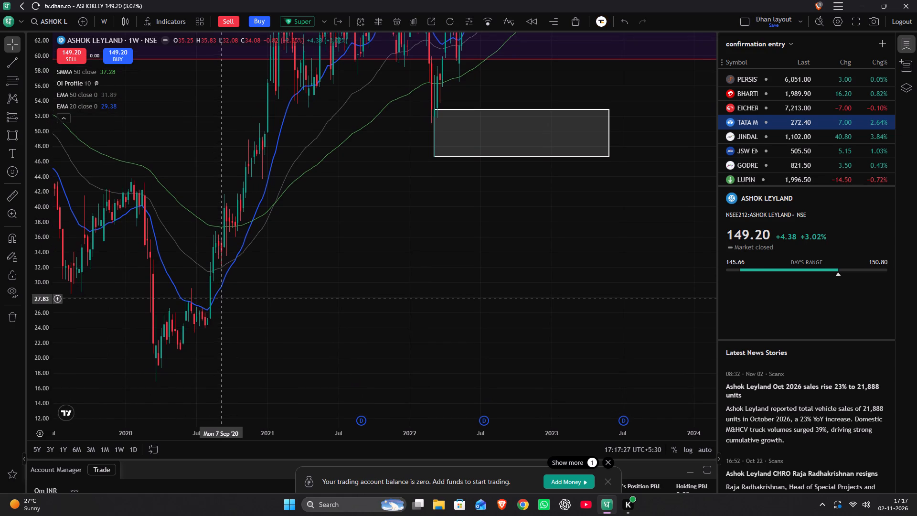
{"action": "left_click_drag", "start_coordinate": [221, 299], "coordinate": [253, 265]}
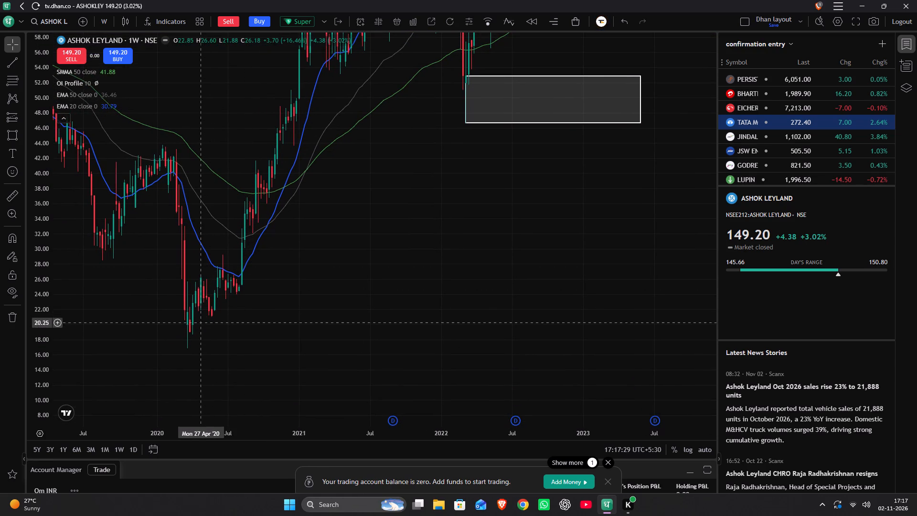
{"action": "left_click_drag", "start_coordinate": [287, 246], "coordinate": [265, 411]}
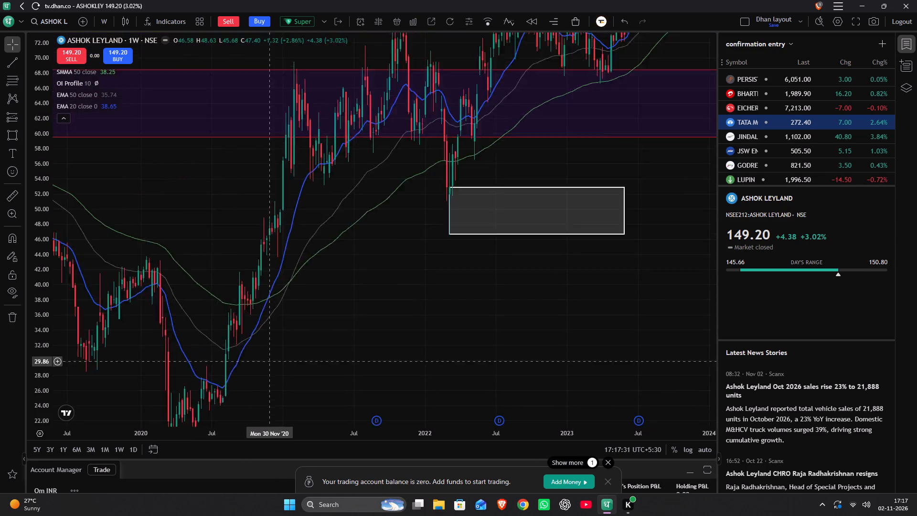
{"action": "left_click_drag", "start_coordinate": [265, 411], "coordinate": [265, 462]}
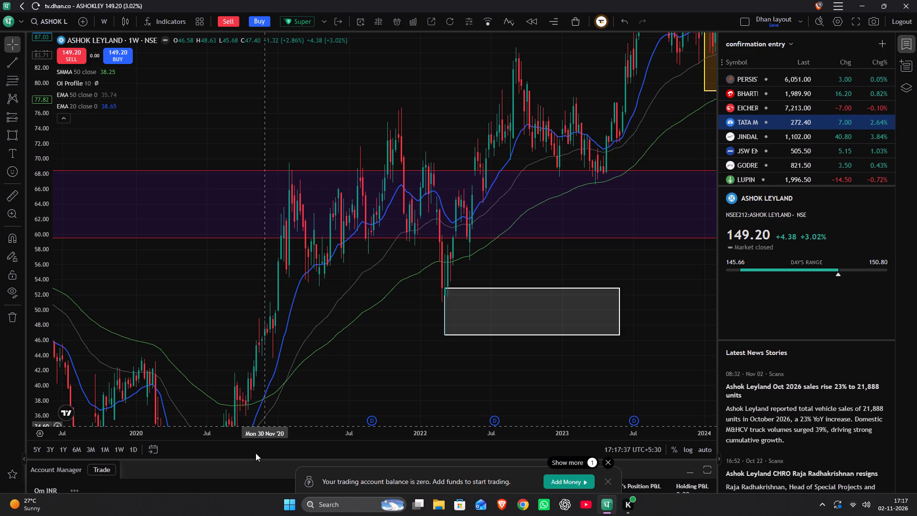
{"action": "left_click_drag", "start_coordinate": [297, 340], "coordinate": [95, 354]}
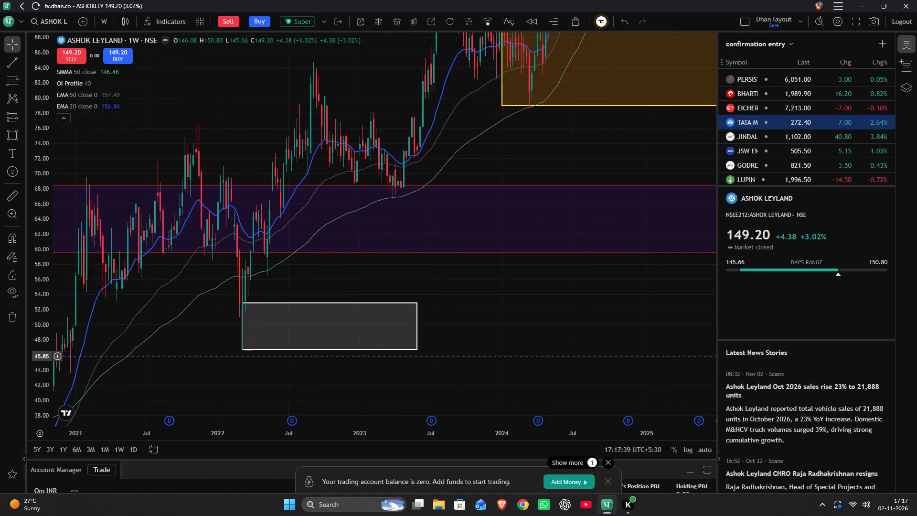
{"action": "left_click_drag", "start_coordinate": [95, 354], "coordinate": [216, 265]}
{"action": "scroll", "coordinate": [215, 267], "scroll_direction": "down", "scroll_amount": 10}
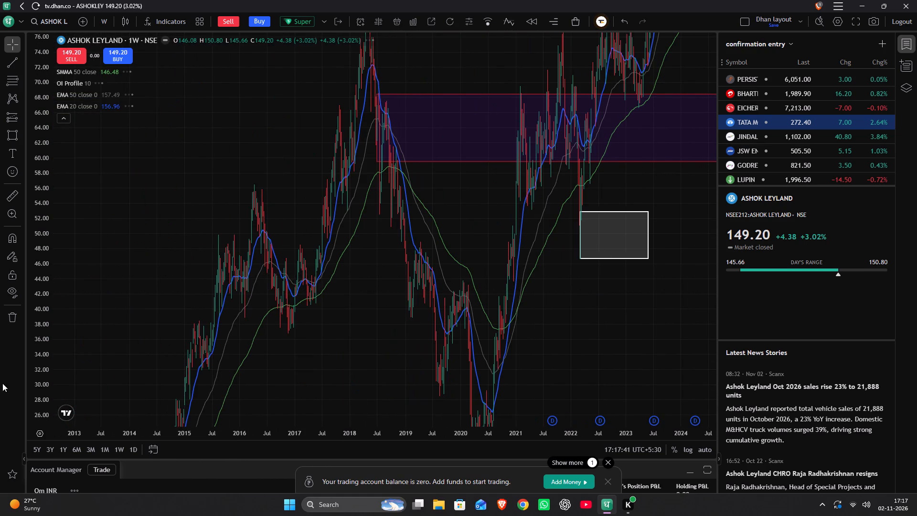
{"action": "scroll", "coordinate": [47, 324], "scroll_direction": "down", "scroll_amount": 15}
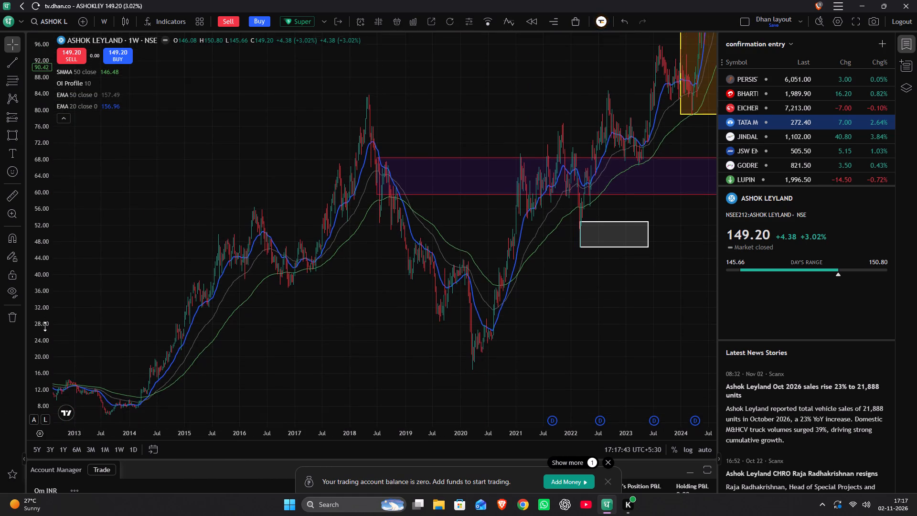
Examine Ashok Leyland's 2024 to 2026 weekly price action around the stacked demand zones and the supply zone above 196.
{"action": "left_click_drag", "start_coordinate": [439, 312], "coordinate": [185, 397]}
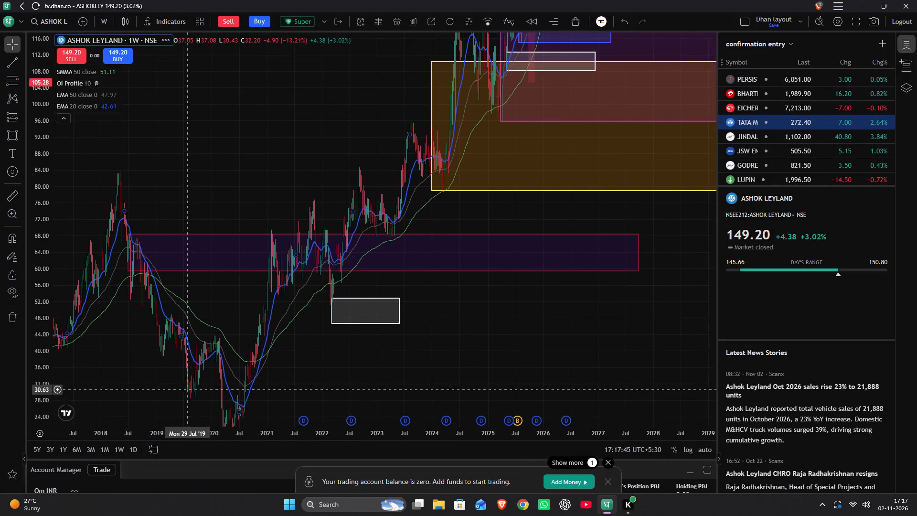
{"action": "left_click_drag", "start_coordinate": [185, 397], "coordinate": [58, 515]}
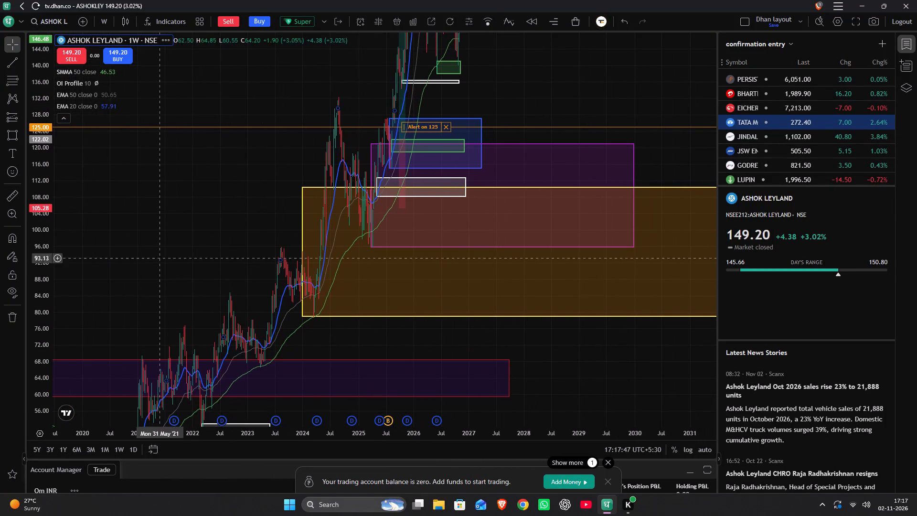
{"action": "left_click_drag", "start_coordinate": [219, 185], "coordinate": [107, 414]}
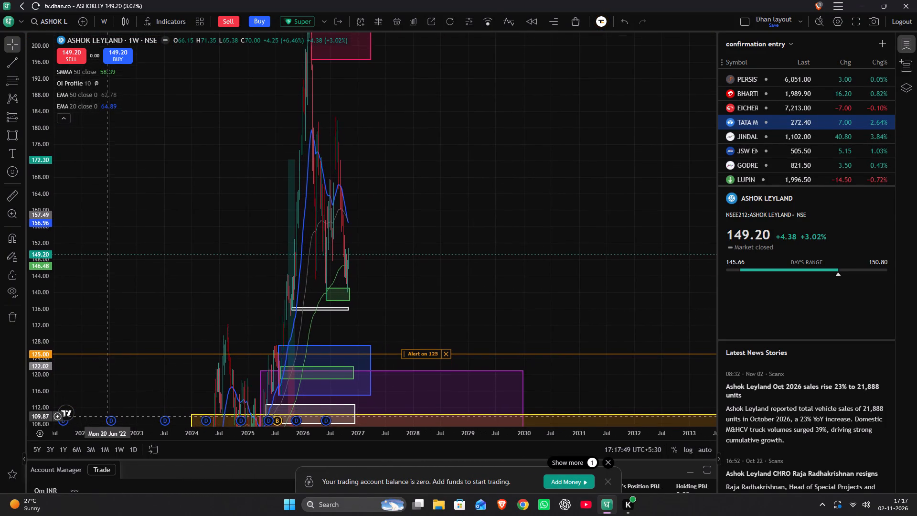
{"action": "left_click_drag", "start_coordinate": [107, 414], "coordinate": [137, 397]}
{"action": "scroll", "coordinate": [131, 397], "scroll_direction": "up", "scroll_amount": 2}
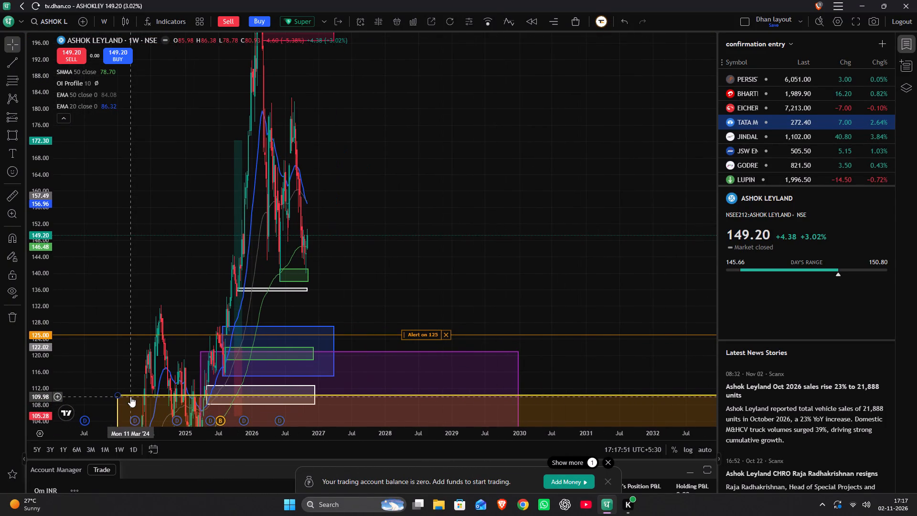
{"action": "scroll", "coordinate": [130, 397], "scroll_direction": "up", "scroll_amount": 2}
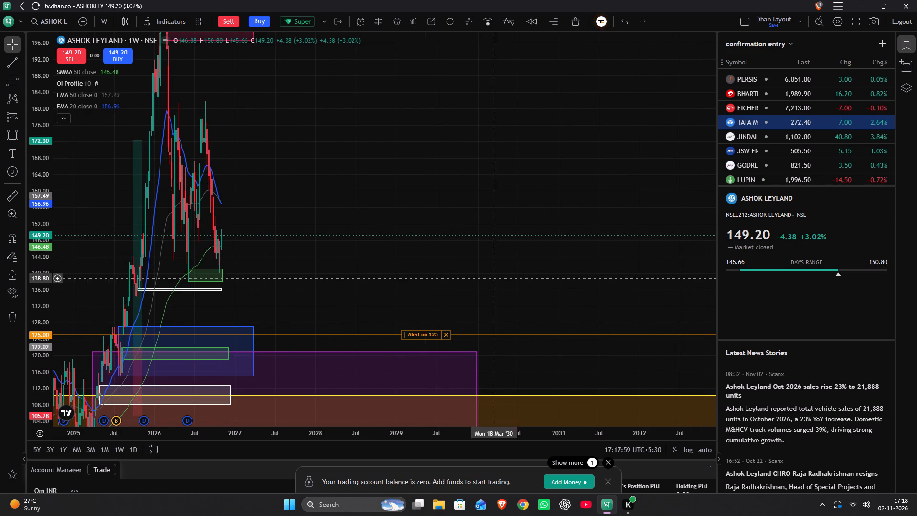
{"action": "left_click_drag", "start_coordinate": [444, 306], "coordinate": [537, 328]}
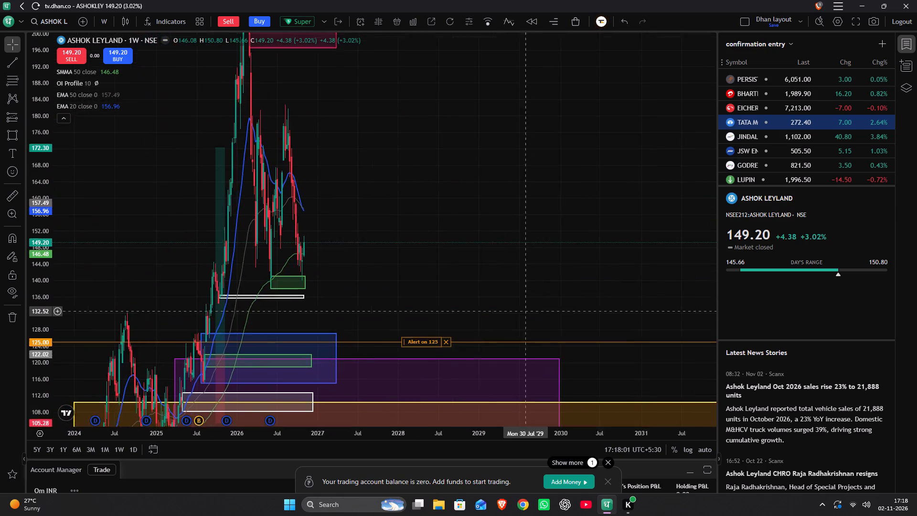
{"action": "left_click_drag", "start_coordinate": [537, 328], "coordinate": [624, 352]}
{"action": "scroll", "coordinate": [618, 349], "scroll_direction": "up", "scroll_amount": 4}
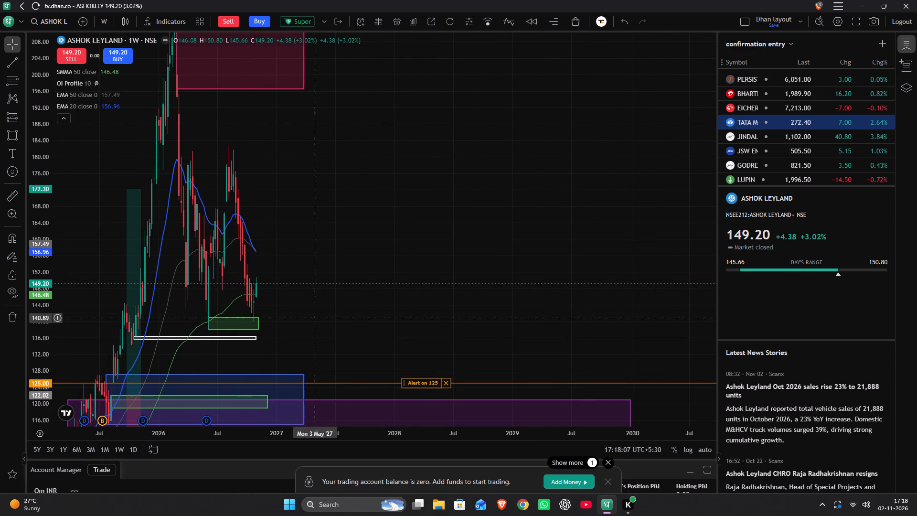
{"action": "left_click_drag", "start_coordinate": [303, 252], "coordinate": [525, 213]}
{"action": "scroll", "coordinate": [521, 218], "scroll_direction": "up", "scroll_amount": 4}
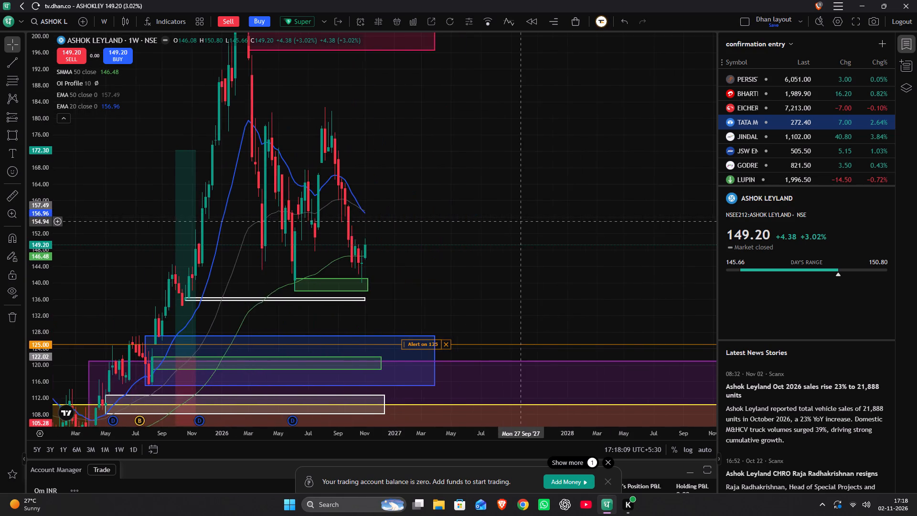
{"action": "scroll", "coordinate": [521, 221], "scroll_direction": "up", "scroll_amount": 1}
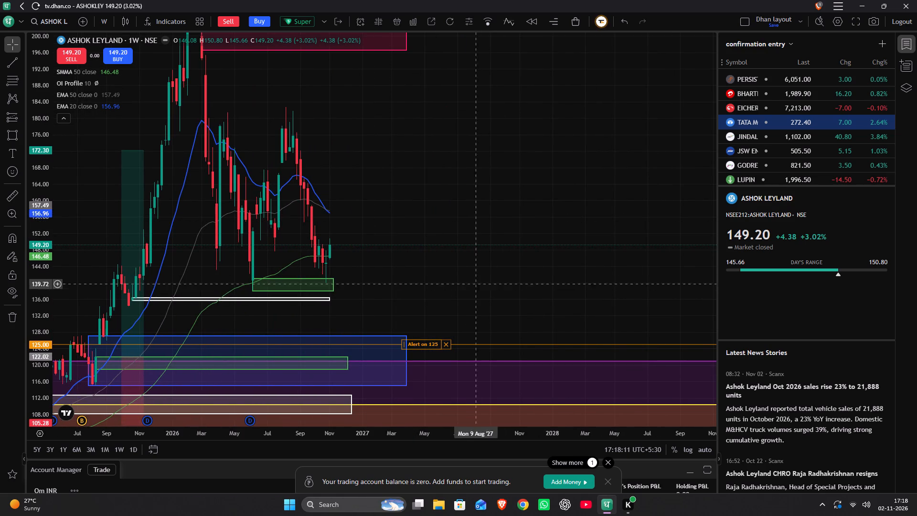
{"action": "left_click_drag", "start_coordinate": [231, 322], "coordinate": [309, 324]}
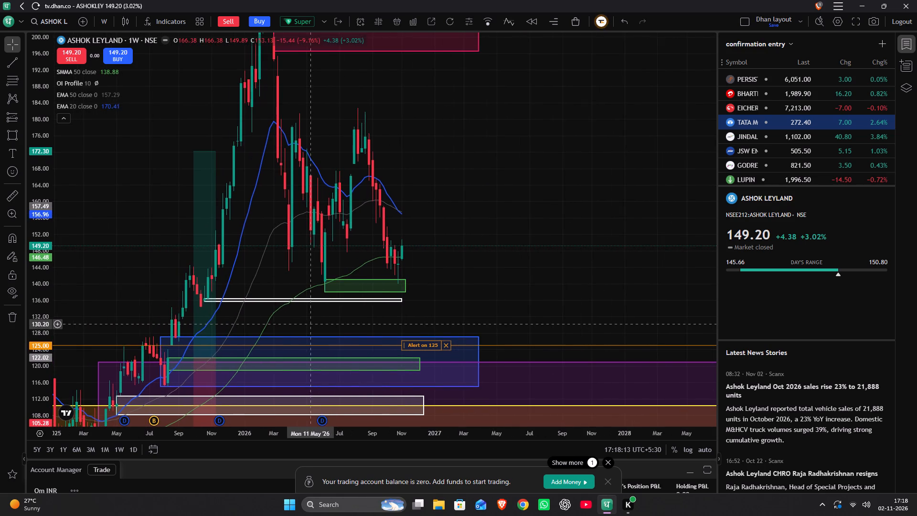
{"action": "left_click_drag", "start_coordinate": [309, 324], "coordinate": [308, 324]}
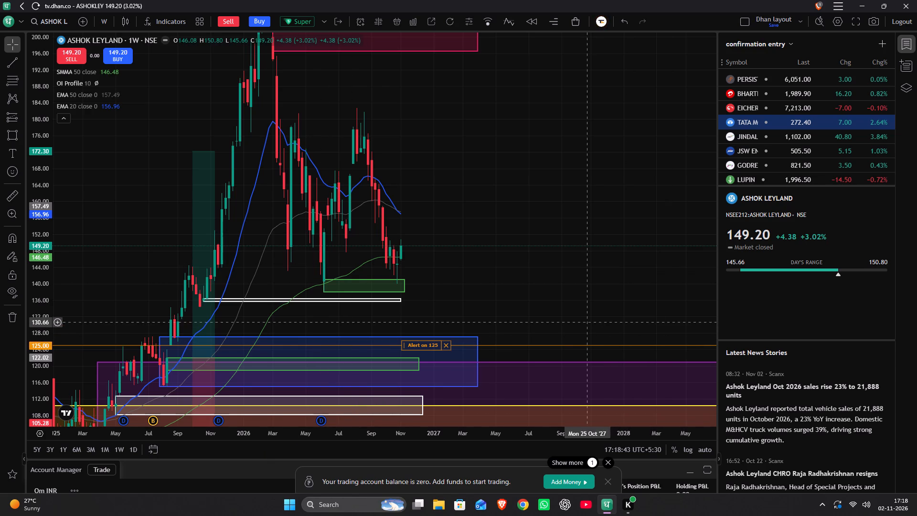
{"action": "scroll", "coordinate": [587, 322], "scroll_direction": "up", "scroll_amount": 4}
{"action": "left_click_drag", "start_coordinate": [319, 181], "coordinate": [420, 256]}
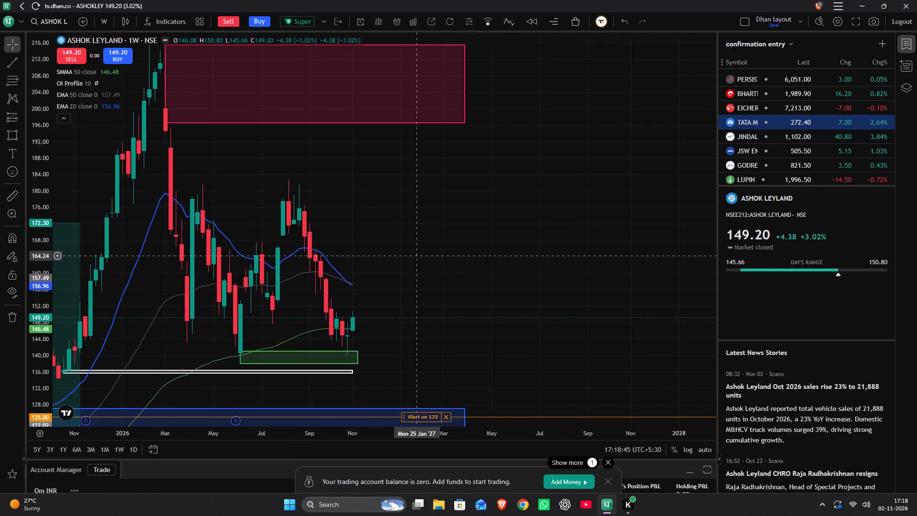
{"action": "left_click_drag", "start_coordinate": [420, 256], "coordinate": [569, 199]}
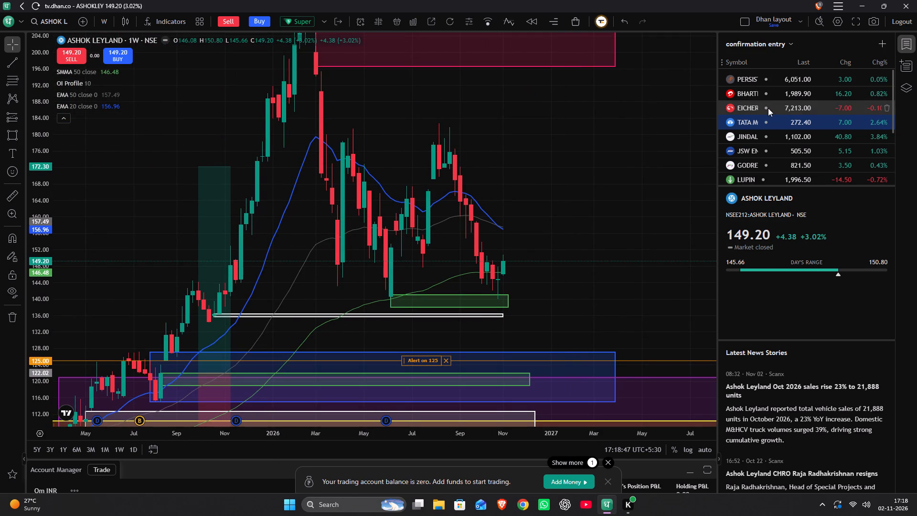
Review the Jindal Steel weekly chart from the confirmation entry watchlist, undoing the symbol change to return to Ashok Leyland.
{"action": "left_click", "coordinate": [756, 143]}
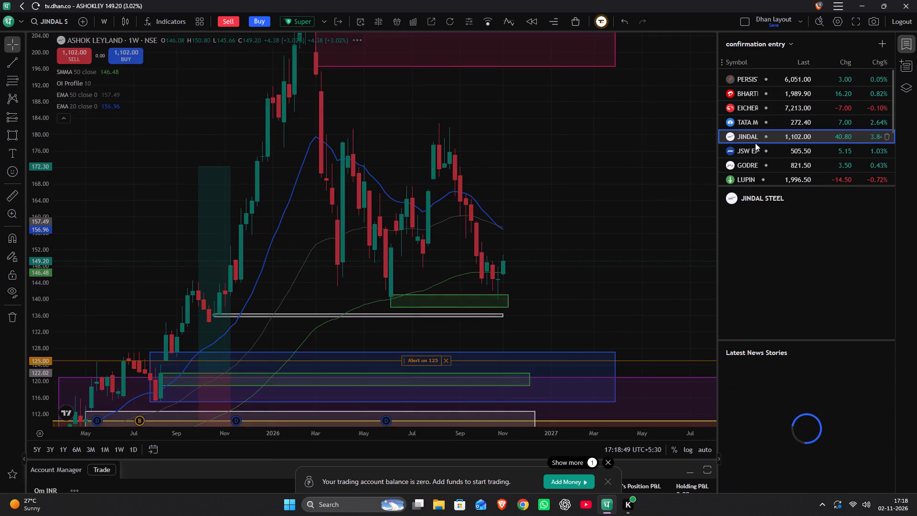
{"action": "scroll", "coordinate": [638, 212], "scroll_direction": "down", "scroll_amount": 5}
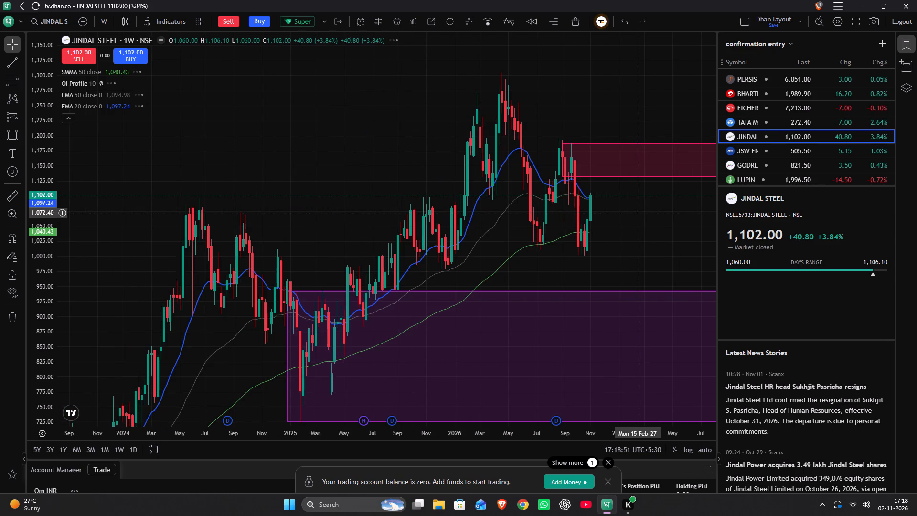
{"action": "scroll", "coordinate": [638, 213], "scroll_direction": "up", "scroll_amount": 4}
{"action": "scroll", "coordinate": [638, 213], "scroll_direction": "down", "scroll_amount": 2}
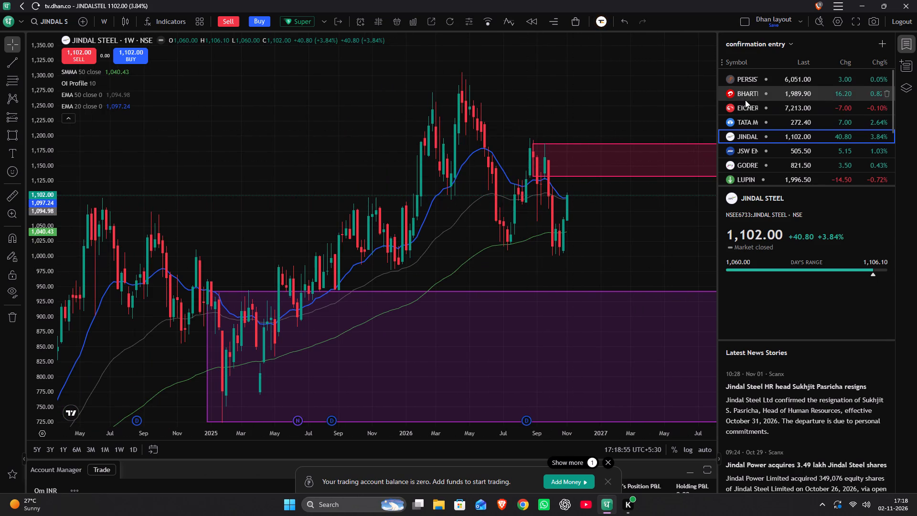
{"action": "left_click", "coordinate": [621, 20]}
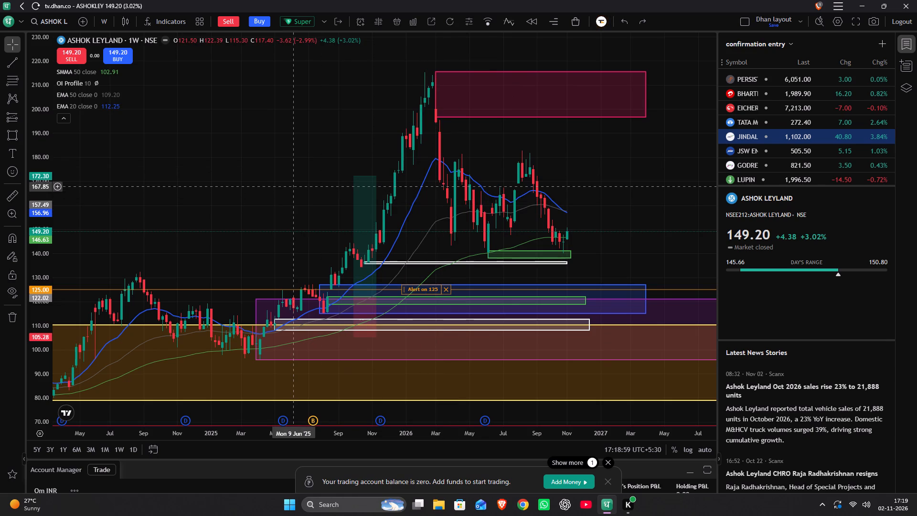
Switch Ashok Leyland to the 1-month interval and examine its price history from 2012 to 2021 below the purple supply zone.
{"action": "key", "text": "1"}
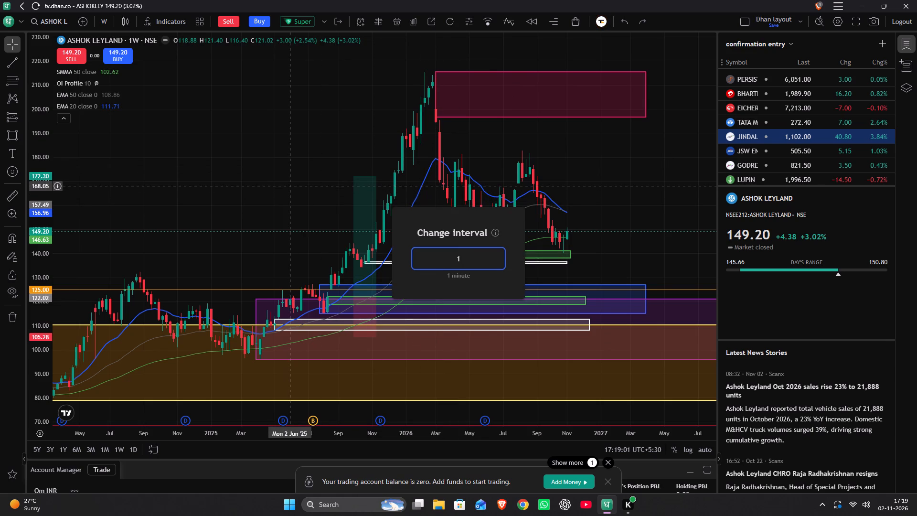
{"action": "key", "text": "m"}
{"action": "key", "text": "Return"}
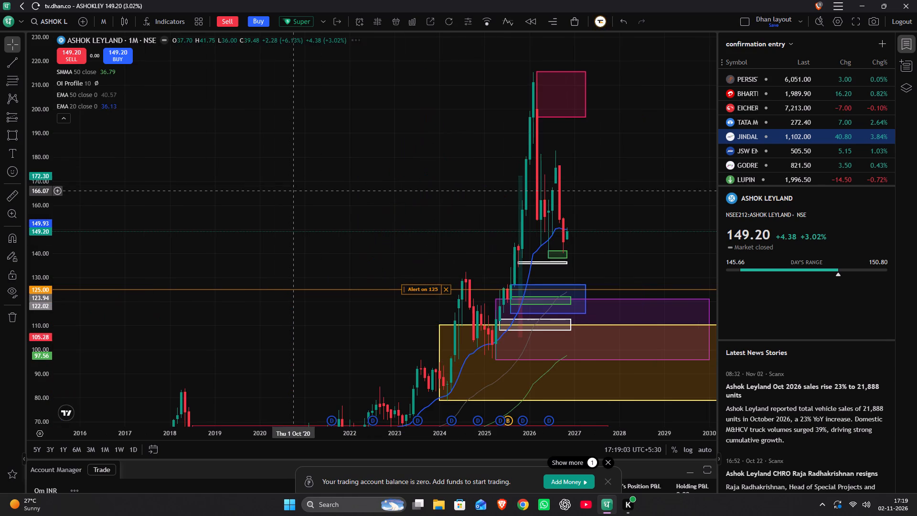
{"action": "left_click_drag", "start_coordinate": [295, 193], "coordinate": [398, 31]}
{"action": "scroll", "coordinate": [390, 87], "scroll_direction": "up", "scroll_amount": 8}
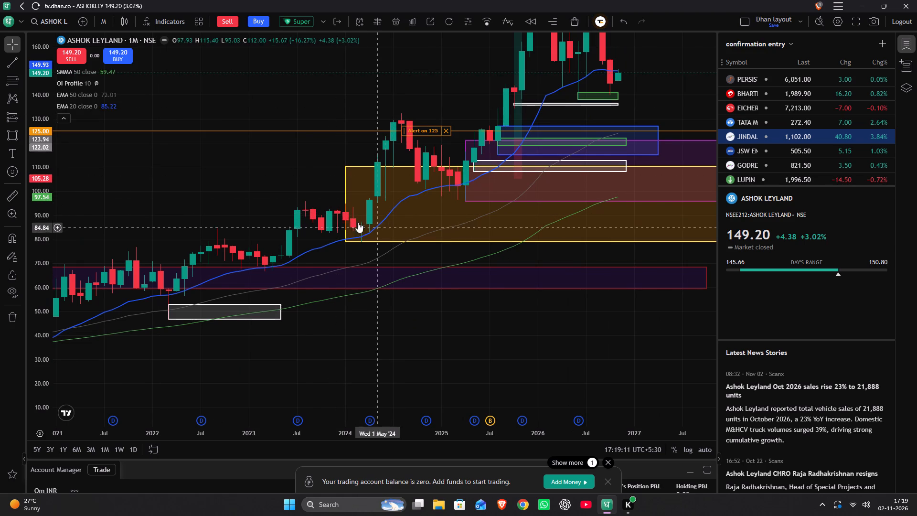
{"action": "left_click_drag", "start_coordinate": [209, 198], "coordinate": [375, 47]}
{"action": "scroll", "coordinate": [372, 75], "scroll_direction": "down", "scroll_amount": 10}
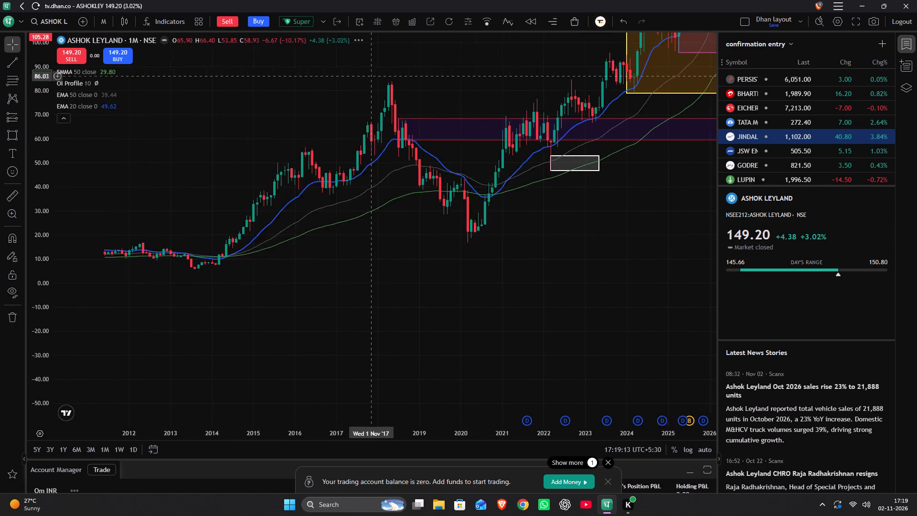
{"action": "left_click_drag", "start_coordinate": [355, 223], "coordinate": [499, 267]}
{"action": "scroll", "coordinate": [496, 266], "scroll_direction": "up", "scroll_amount": 3}
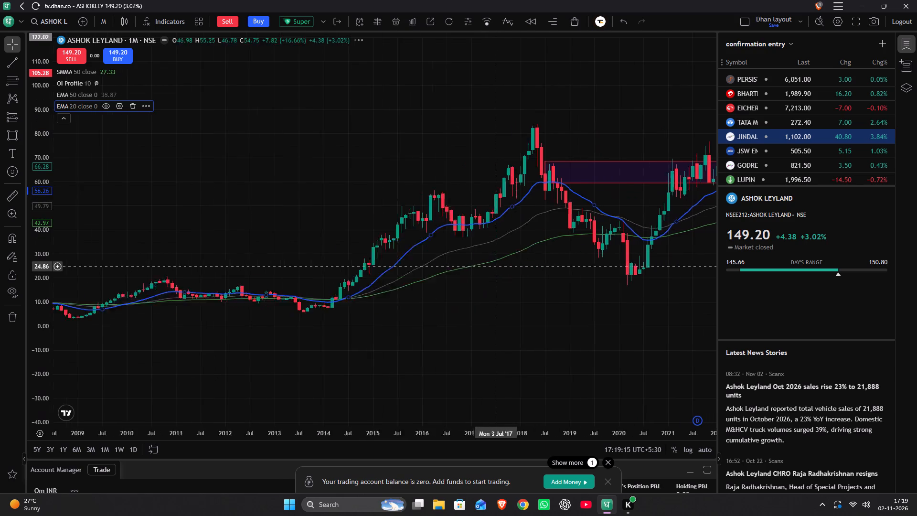
{"action": "scroll", "coordinate": [496, 266], "scroll_direction": "up", "scroll_amount": 7}
{"action": "scroll", "coordinate": [32, 320], "scroll_direction": "up", "scroll_amount": 20}
{"action": "scroll", "coordinate": [29, 320], "scroll_direction": "up", "scroll_amount": 2}
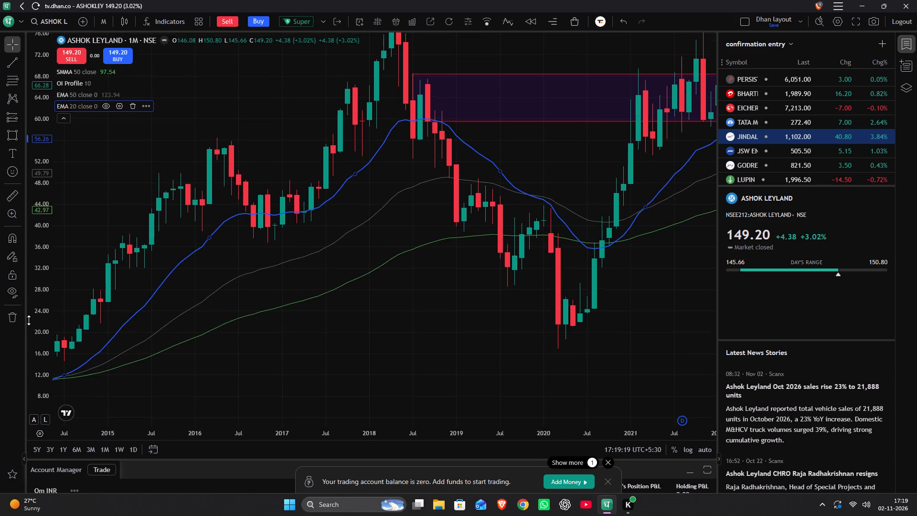
{"action": "scroll", "coordinate": [29, 320], "scroll_direction": "up", "scroll_amount": 1}
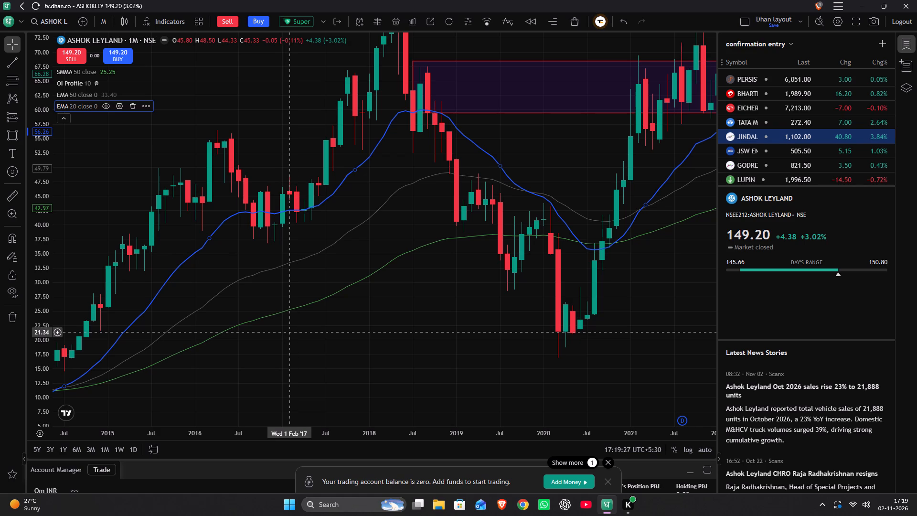
{"action": "left_click_drag", "start_coordinate": [292, 322], "coordinate": [292, 322]}
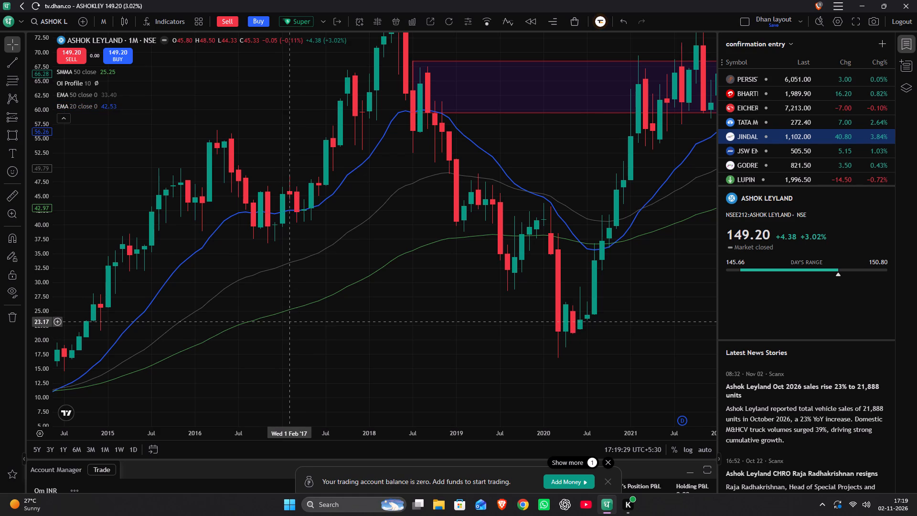
{"action": "left_click_drag", "start_coordinate": [292, 322], "coordinate": [451, 280]}
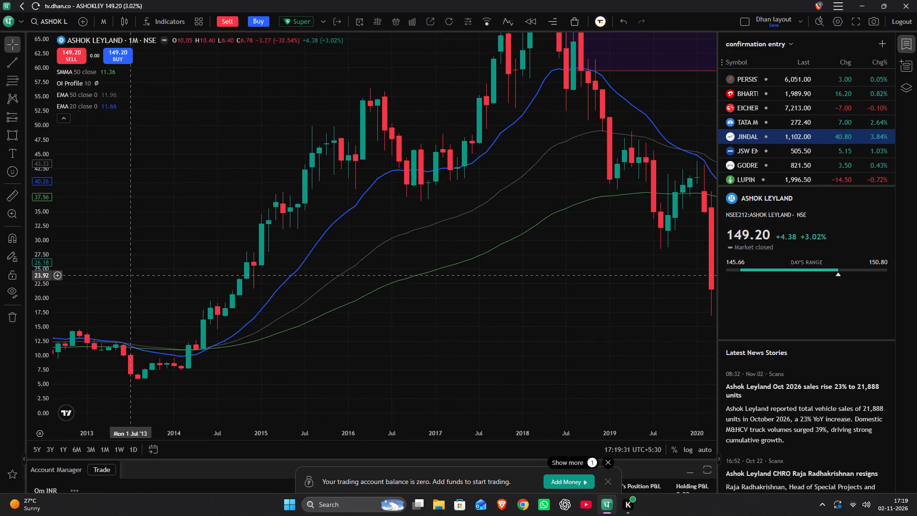
{"action": "scroll", "coordinate": [40, 291], "scroll_direction": "up", "scroll_amount": 9}
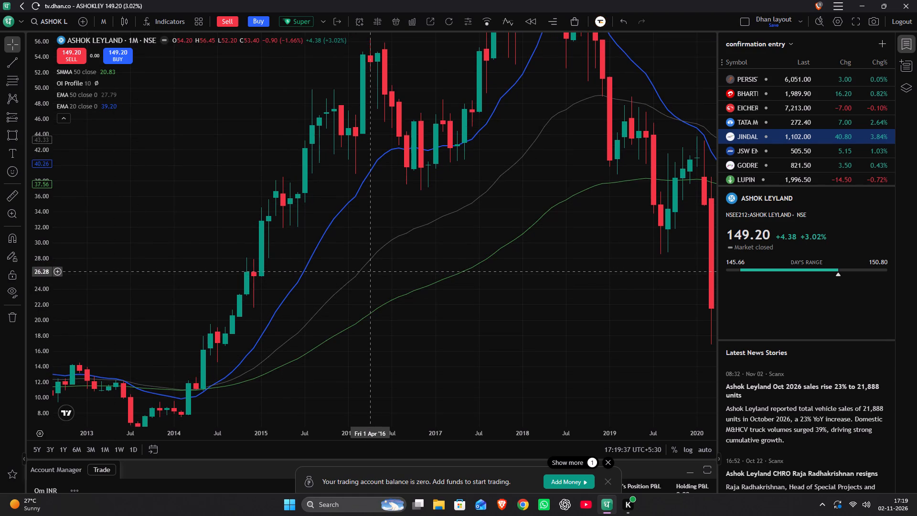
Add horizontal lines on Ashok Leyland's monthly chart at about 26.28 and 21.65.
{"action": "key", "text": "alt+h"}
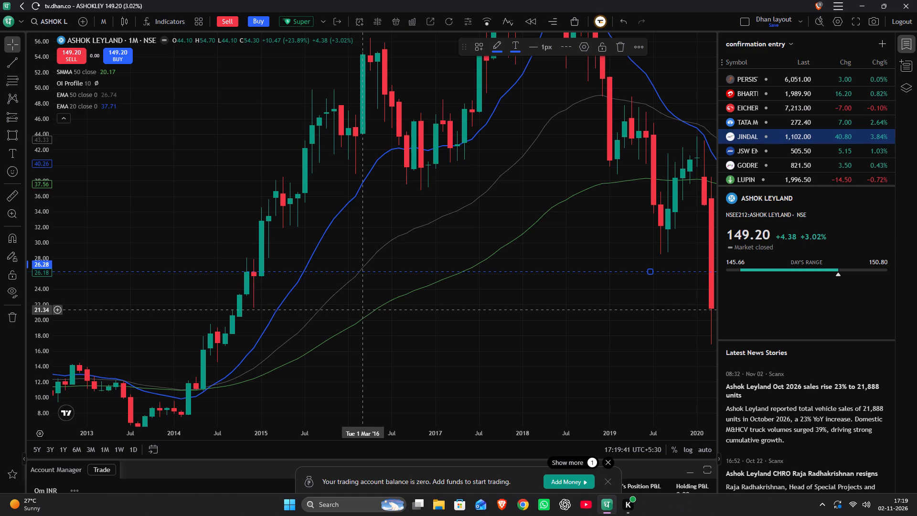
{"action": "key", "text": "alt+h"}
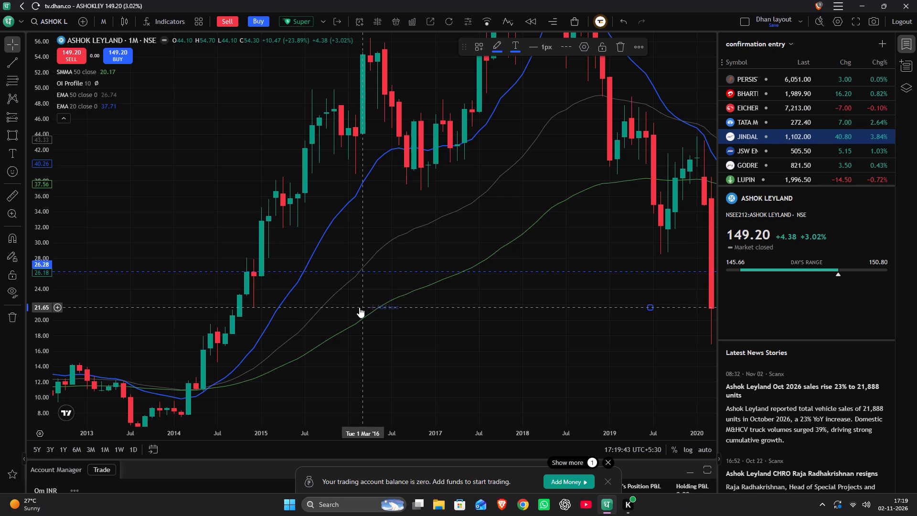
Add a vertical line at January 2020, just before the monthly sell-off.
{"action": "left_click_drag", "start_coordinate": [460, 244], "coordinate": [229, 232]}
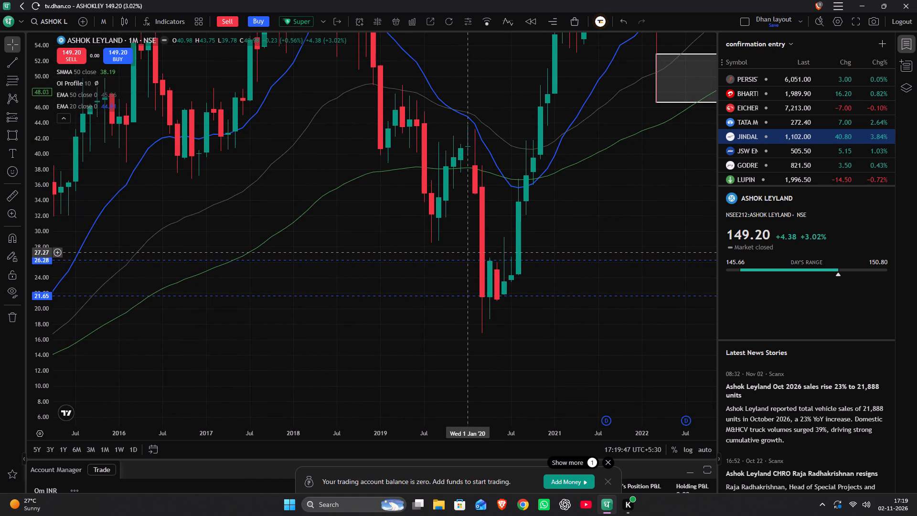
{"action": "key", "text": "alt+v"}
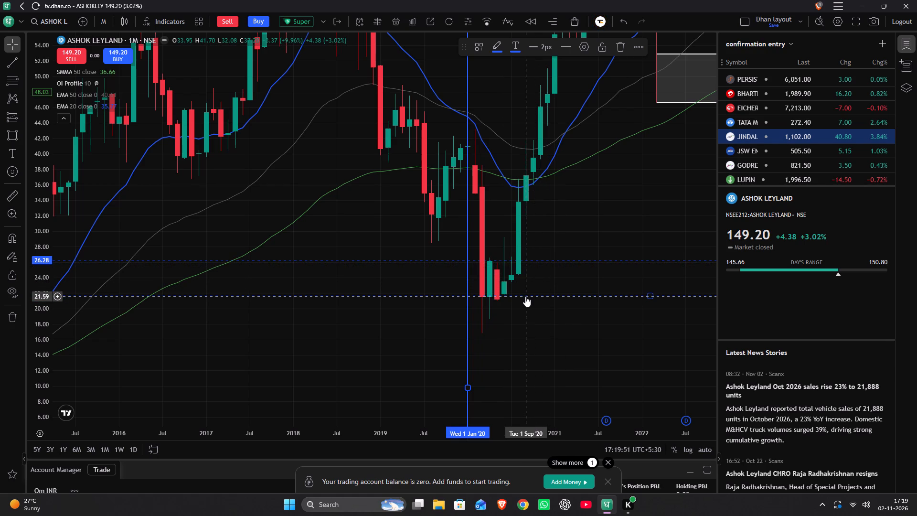
Switch Ashok Leyland to the 1-day interval and locate the 2020 price action around the January 2020 vertical line.
{"action": "key", "text": "1"}
{"action": "key", "text": "d"}
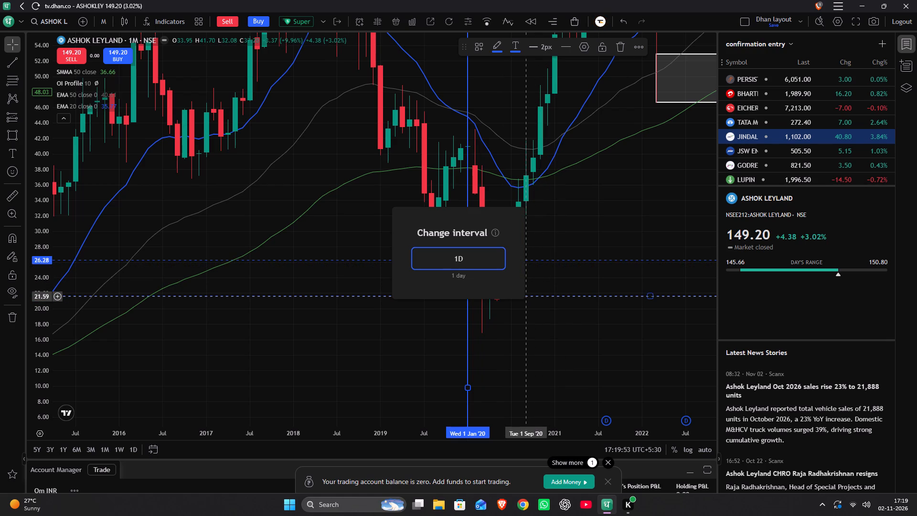
{"action": "key", "text": "Return"}
{"action": "scroll", "coordinate": [525, 297], "scroll_direction": "down", "scroll_amount": 7}
{"action": "scroll", "coordinate": [523, 298], "scroll_direction": "down", "scroll_amount": 16}
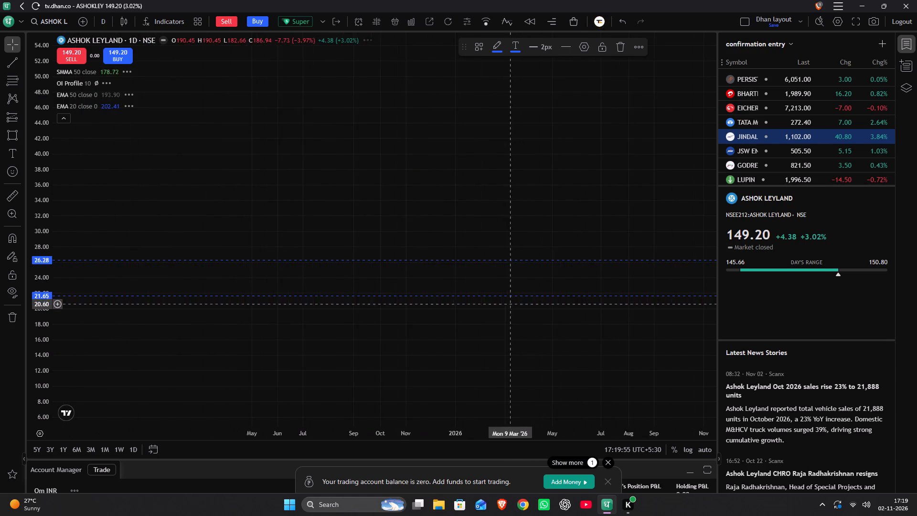
{"action": "scroll", "coordinate": [504, 306], "scroll_direction": "down", "scroll_amount": 9}
{"action": "scroll", "coordinate": [32, 321], "scroll_direction": "down", "scroll_amount": 20}
{"action": "left_click_drag", "start_coordinate": [118, 328], "coordinate": [554, 345]}
{"action": "scroll", "coordinate": [520, 341], "scroll_direction": "down", "scroll_amount": 5}
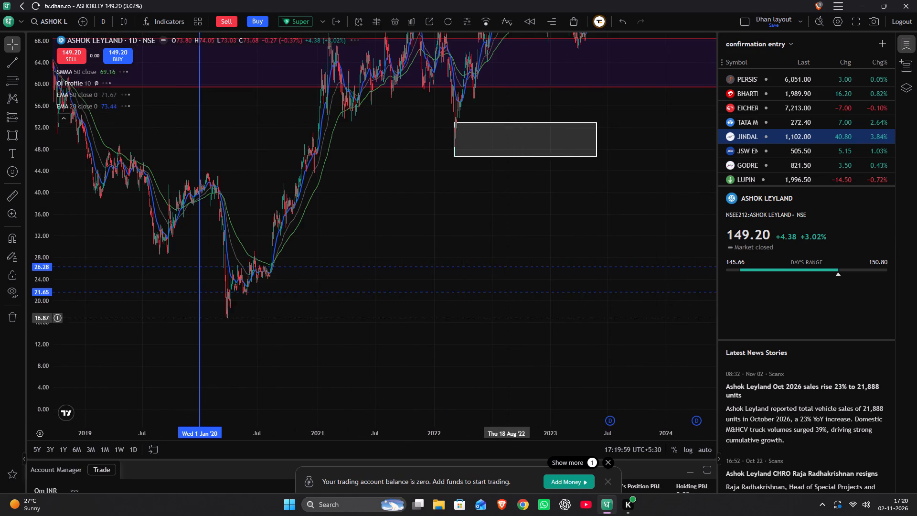
{"action": "left_click_drag", "start_coordinate": [368, 241], "coordinate": [529, 243]}
{"action": "scroll", "coordinate": [522, 245], "scroll_direction": "up", "scroll_amount": 4}
{"action": "left_click_drag", "start_coordinate": [301, 201], "coordinate": [651, 242]}
{"action": "scroll", "coordinate": [639, 244], "scroll_direction": "up", "scroll_amount": 2}
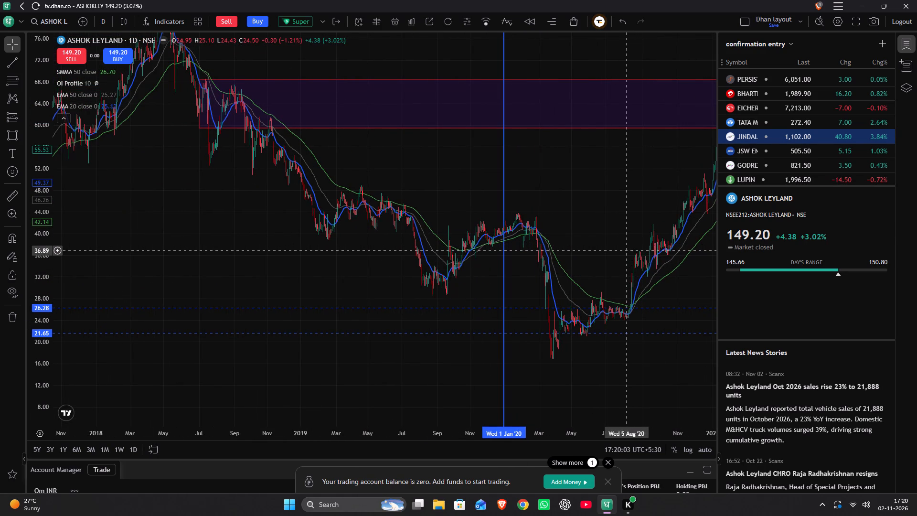
{"action": "scroll", "coordinate": [623, 251], "scroll_direction": "up", "scroll_amount": 9}
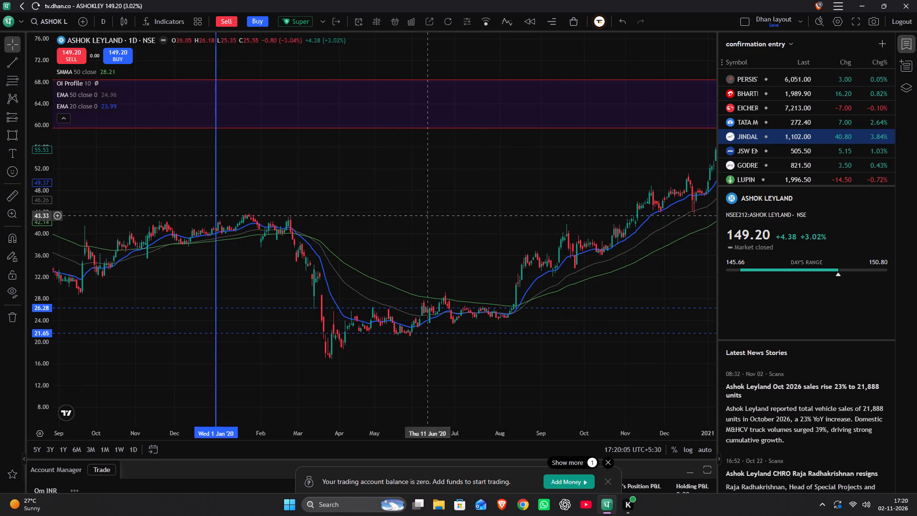
Examine the daily candles of the March 2020 crash and the following base around the two horizontal lines.
{"action": "left_click_drag", "start_coordinate": [324, 197], "coordinate": [487, 194]}
{"action": "scroll", "coordinate": [475, 192], "scroll_direction": "up", "scroll_amount": 8}
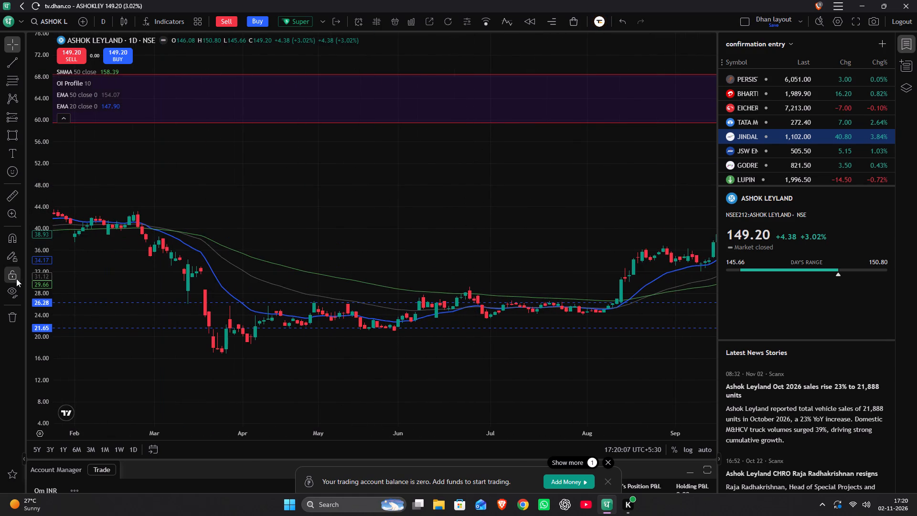
{"action": "scroll", "coordinate": [34, 272], "scroll_direction": "up", "scroll_amount": 14}
{"action": "left_click_drag", "start_coordinate": [197, 262], "coordinate": [386, 204]}
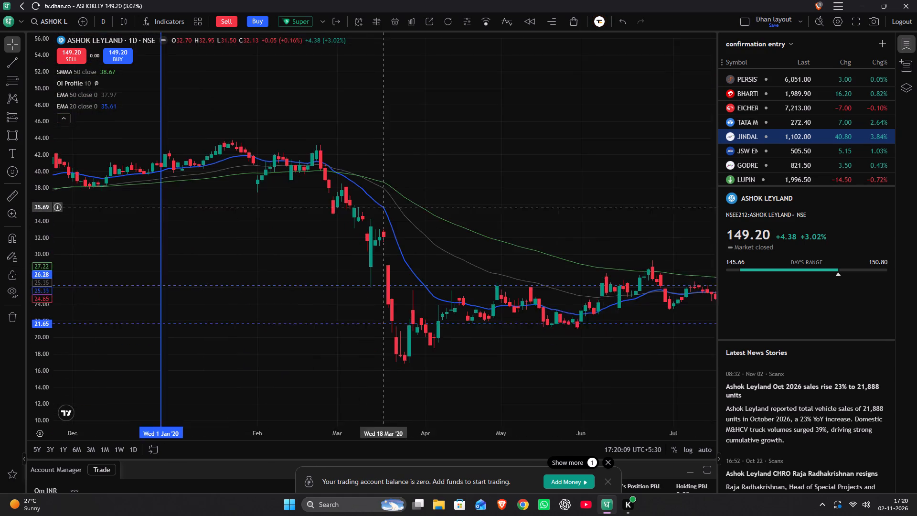
{"action": "left_click_drag", "start_coordinate": [386, 204], "coordinate": [398, 190]}
{"action": "scroll", "coordinate": [395, 191], "scroll_direction": "up", "scroll_amount": 5}
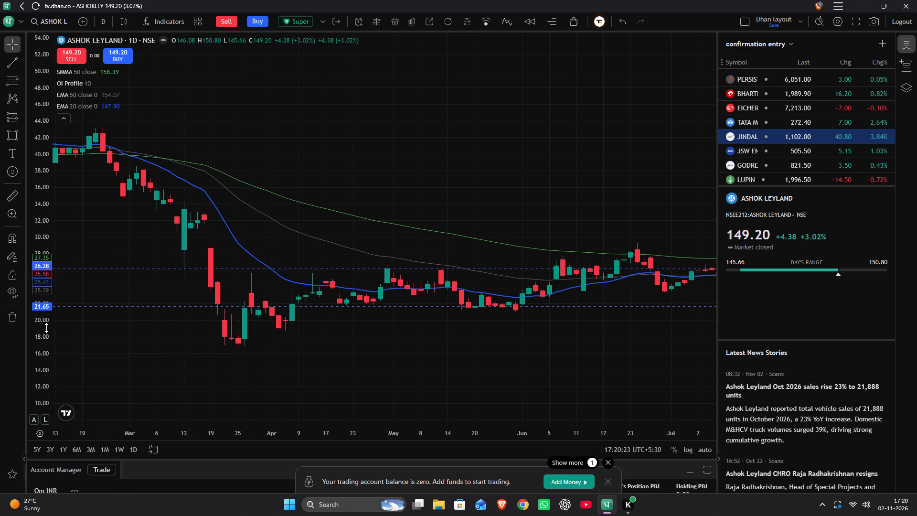
{"action": "scroll", "coordinate": [46, 328], "scroll_direction": "up", "scroll_amount": 11}
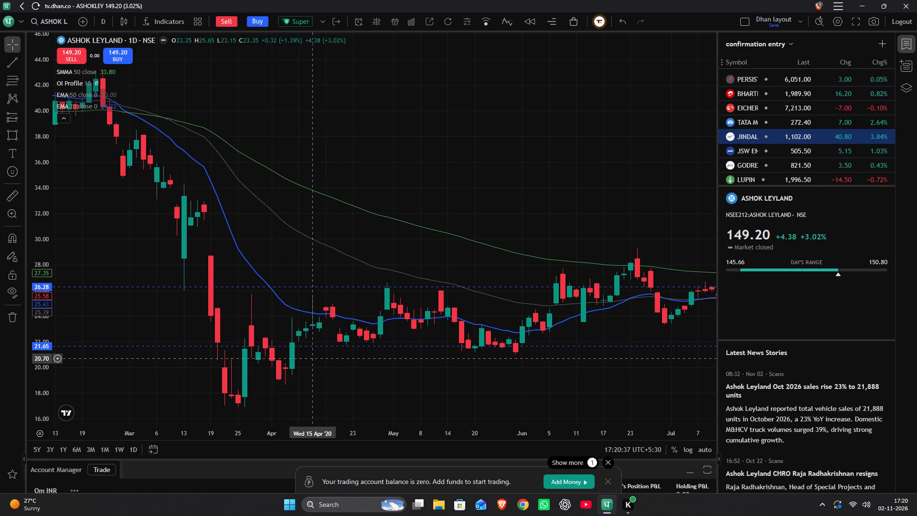
{"action": "scroll", "coordinate": [299, 371], "scroll_direction": "down", "scroll_amount": 4}
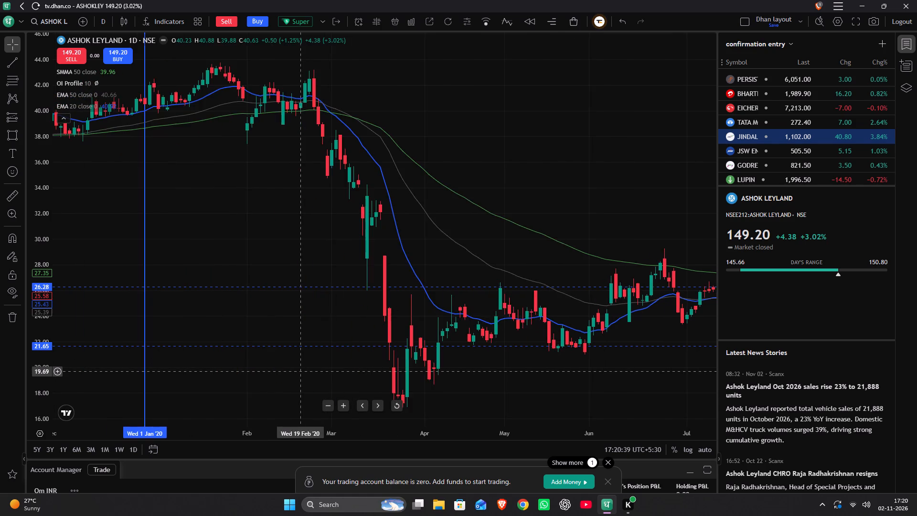
{"action": "scroll", "coordinate": [299, 371], "scroll_direction": "down", "scroll_amount": 4}
{"action": "left_click_drag", "start_coordinate": [633, 373], "coordinate": [267, 344]}
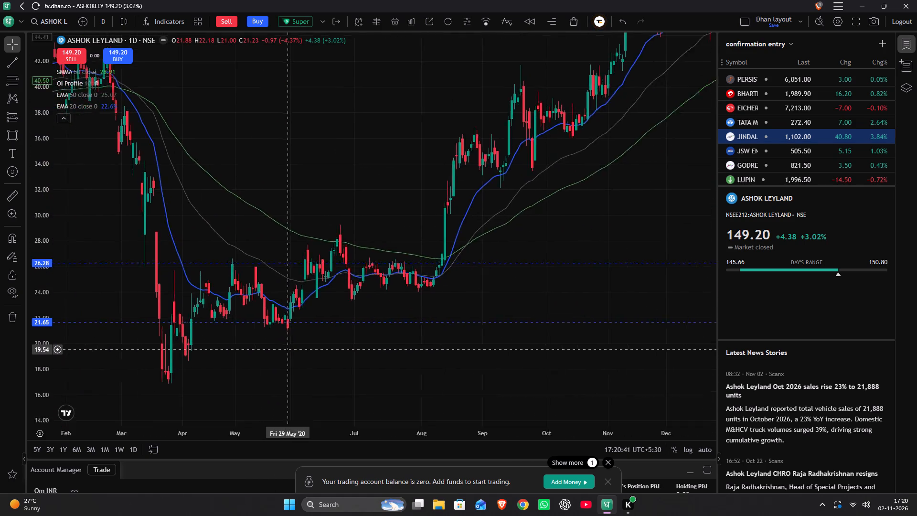
{"action": "left_click_drag", "start_coordinate": [267, 344], "coordinate": [452, 306]}
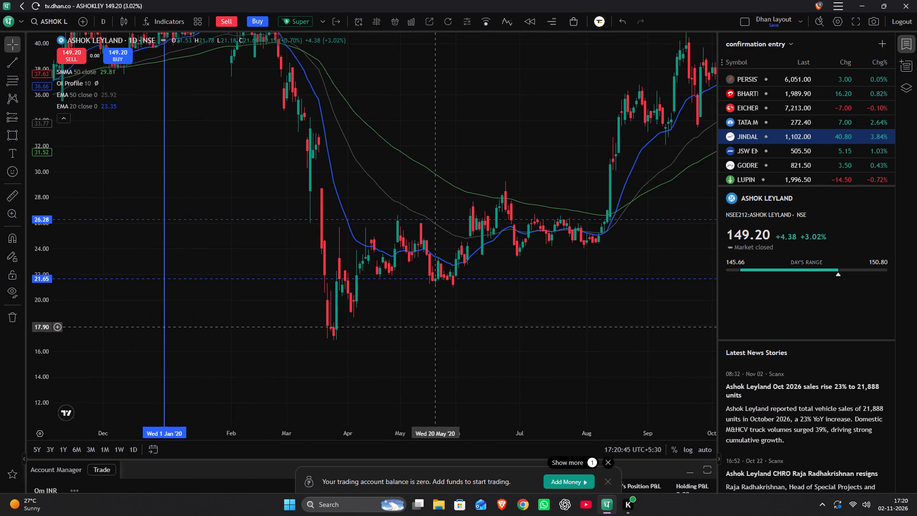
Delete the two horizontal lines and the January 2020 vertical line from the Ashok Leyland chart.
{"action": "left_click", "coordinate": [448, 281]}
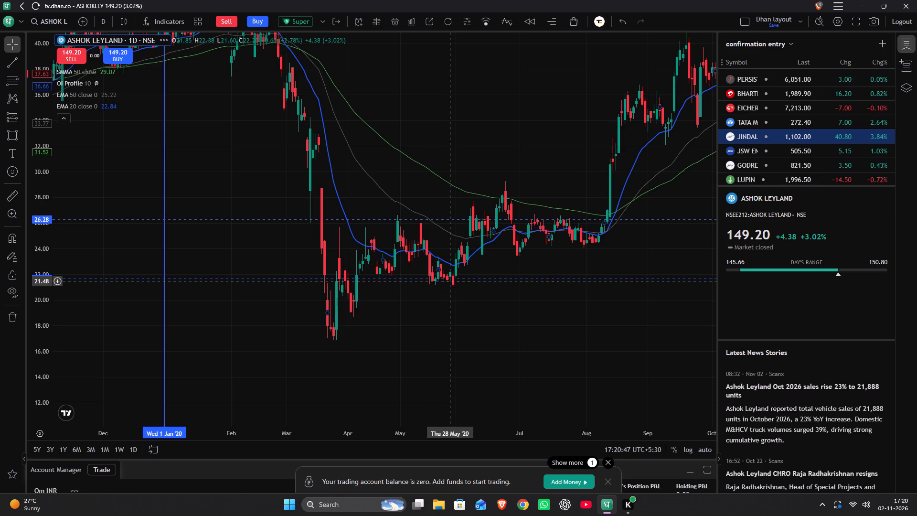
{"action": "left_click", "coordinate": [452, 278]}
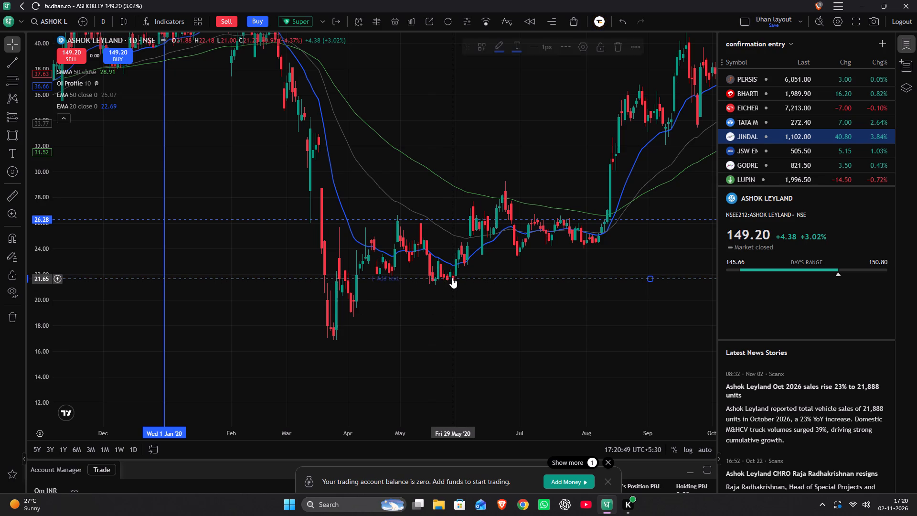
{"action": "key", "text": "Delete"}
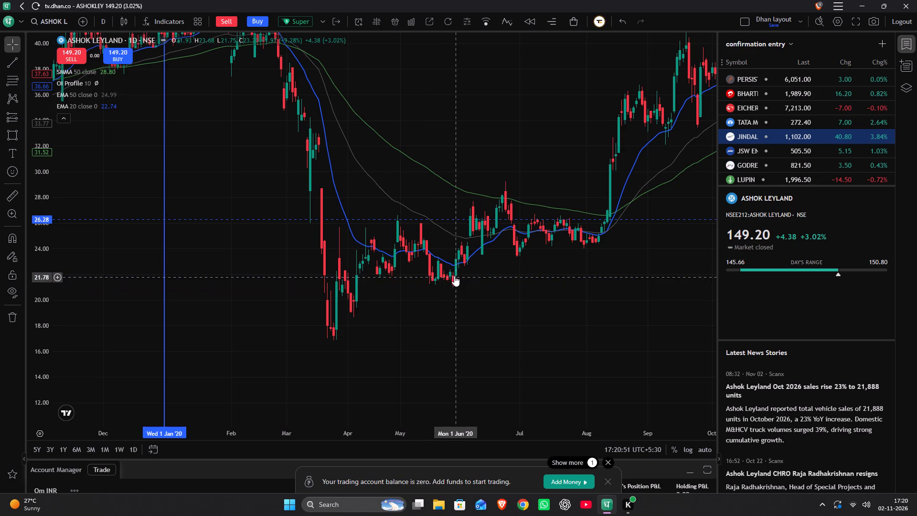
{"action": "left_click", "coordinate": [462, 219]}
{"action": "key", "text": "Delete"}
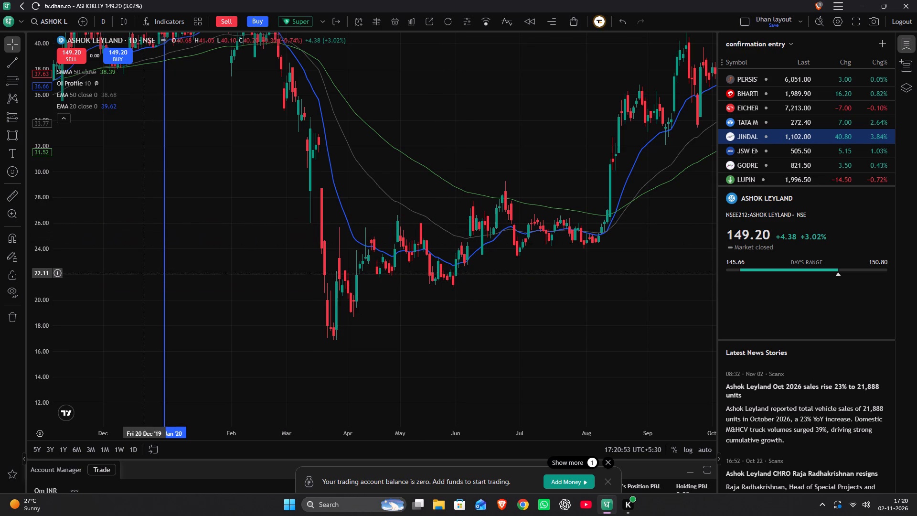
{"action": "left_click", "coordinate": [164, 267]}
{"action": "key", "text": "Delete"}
Examine Ashok Leyland's unmarked daily chart from the March 2020 low through the recovery to late 2020.
{"action": "left_click_drag", "start_coordinate": [433, 163], "coordinate": [219, 439]}
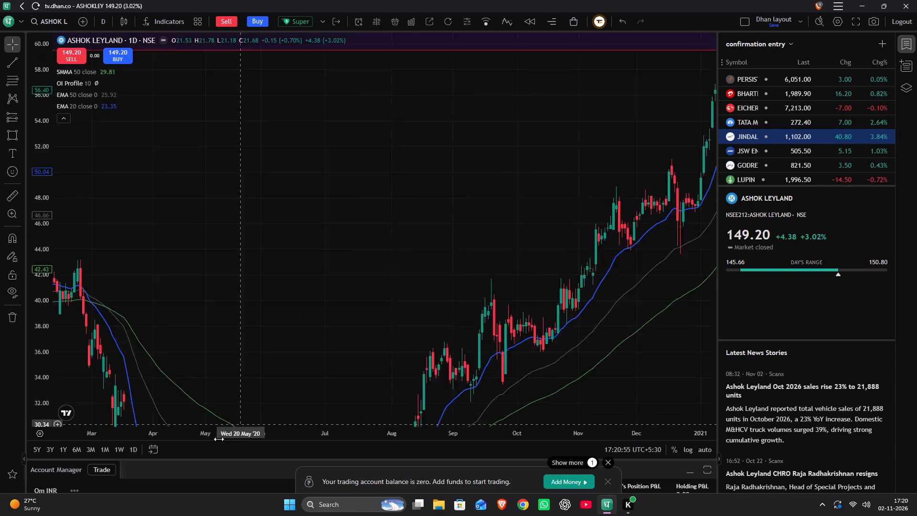
{"action": "left_click_drag", "start_coordinate": [219, 439], "coordinate": [375, 227]}
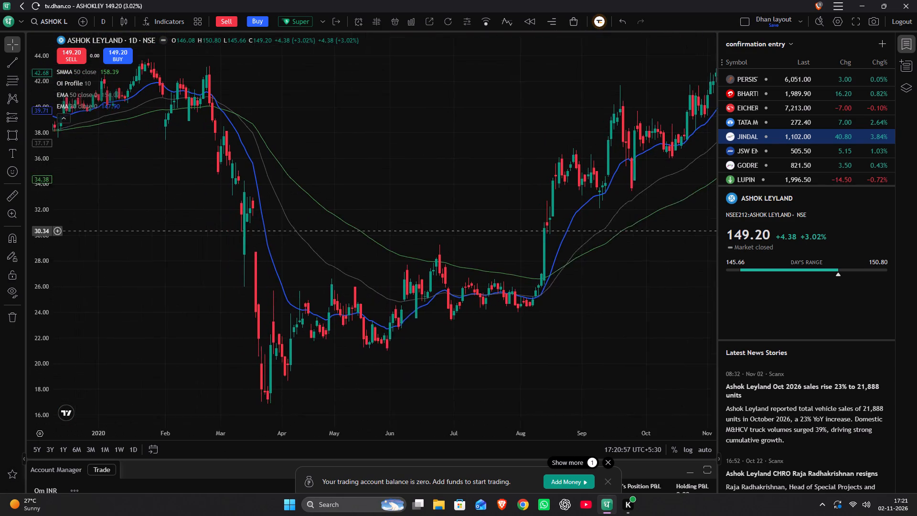
{"action": "left_click_drag", "start_coordinate": [375, 227], "coordinate": [377, 226]}
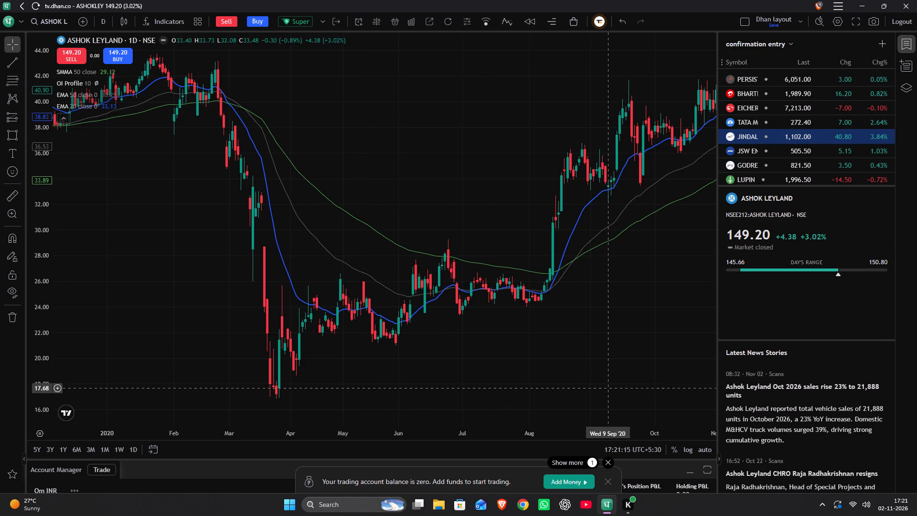
Open the Godrej Consumer Products daily chart from the confirmation entry watchlist.
{"action": "left_click", "coordinate": [796, 160]}
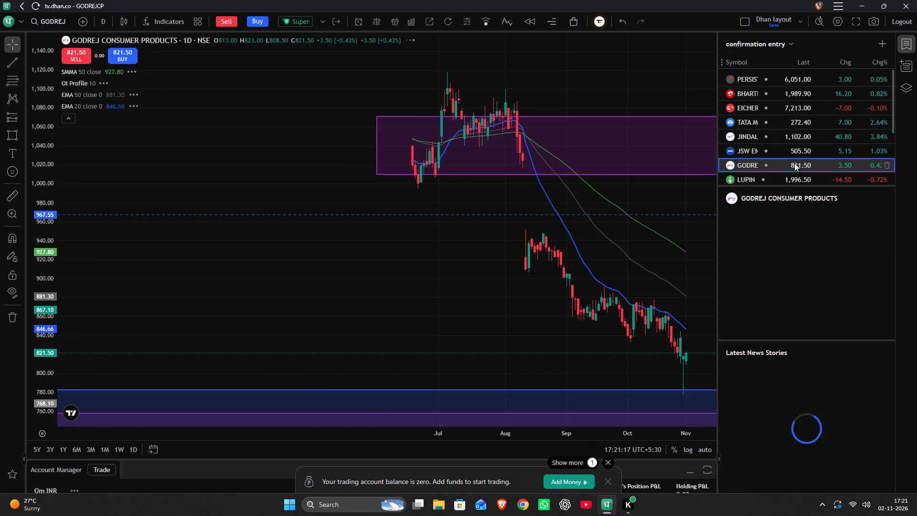
Examine the Godrej Consumer Products daily chart around the zones below the current price.
{"action": "left_click", "coordinate": [761, 46]}
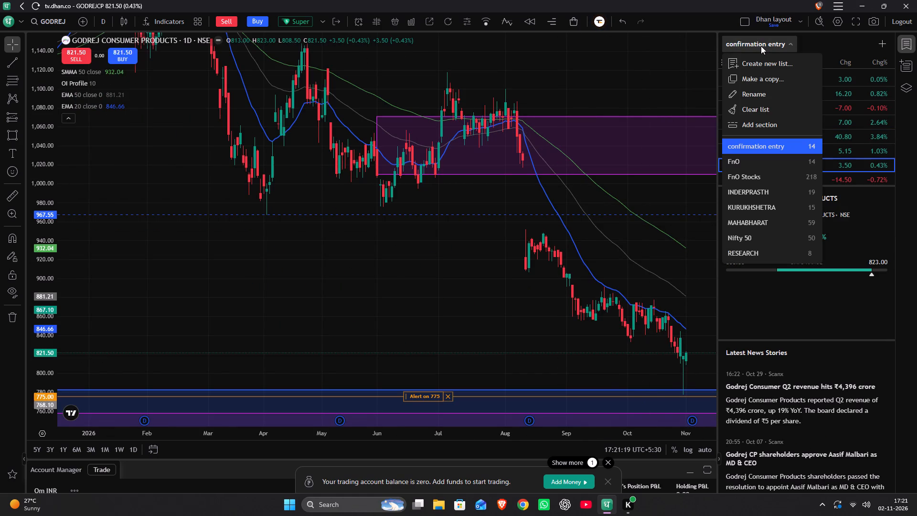
{"action": "left_click", "coordinate": [584, 225]}
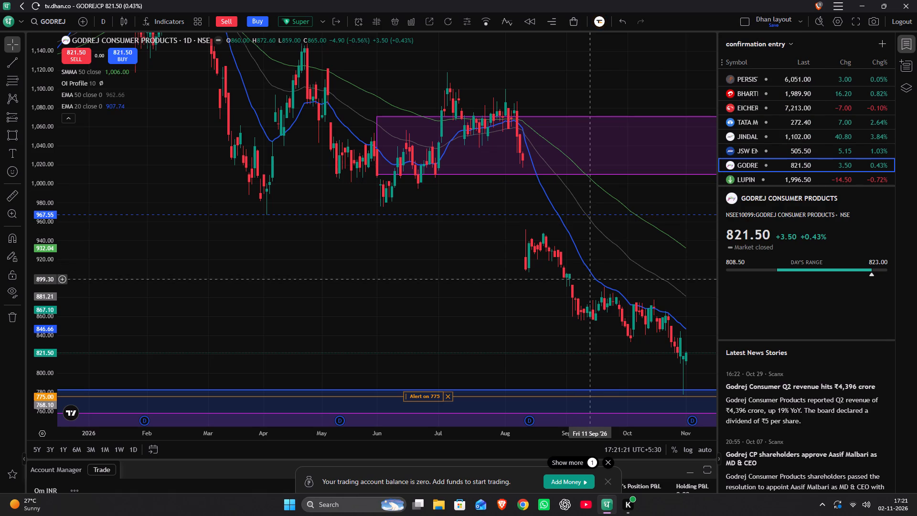
{"action": "left_click_drag", "start_coordinate": [588, 279], "coordinate": [331, 143]}
{"action": "scroll", "coordinate": [339, 136], "scroll_direction": "up", "scroll_amount": 4}
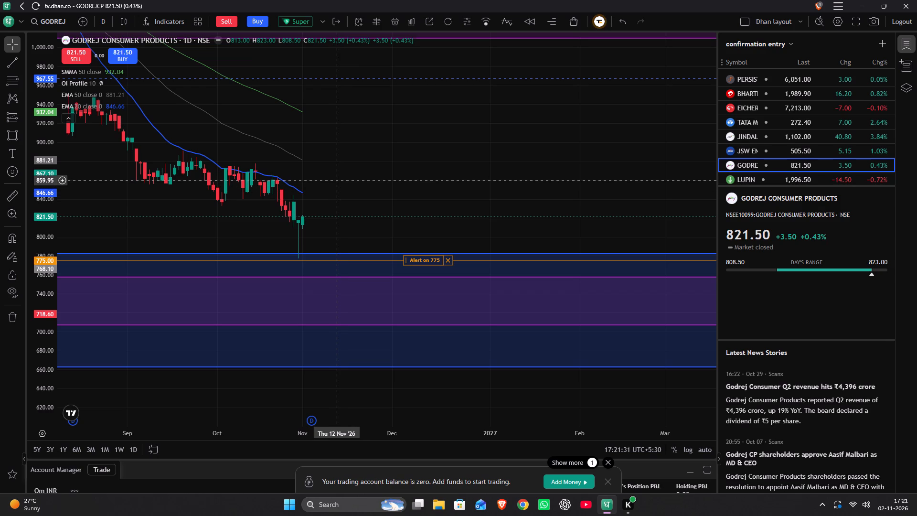
Switch to the Nifty 50 watchlist and open the IndusInd Bank chart.
{"action": "left_click", "coordinate": [767, 40]}
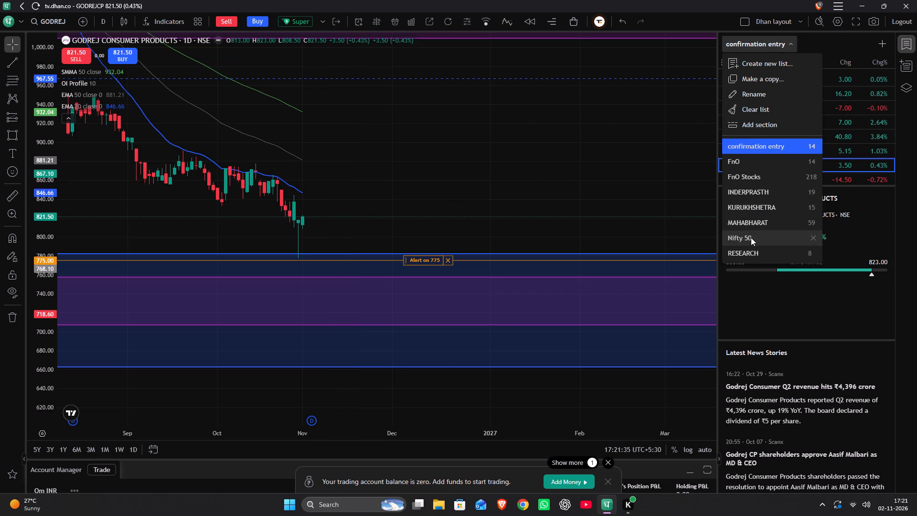
{"action": "left_click", "coordinate": [751, 237]}
{"action": "left_click", "coordinate": [757, 85]}
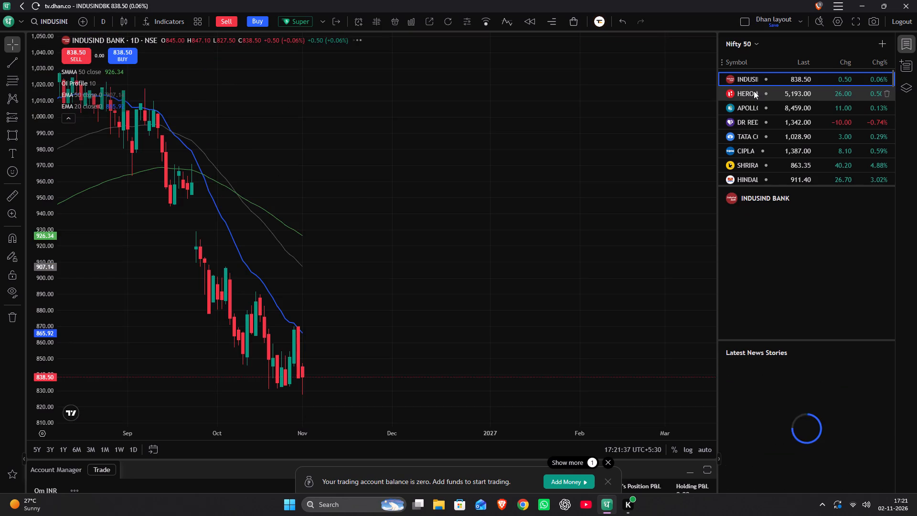
Change the IndusInd Bank chart interval to 1 month.
{"action": "scroll", "coordinate": [579, 189], "scroll_direction": "down", "scroll_amount": 8}
{"action": "left_click_drag", "start_coordinate": [470, 273], "coordinate": [491, 225]}
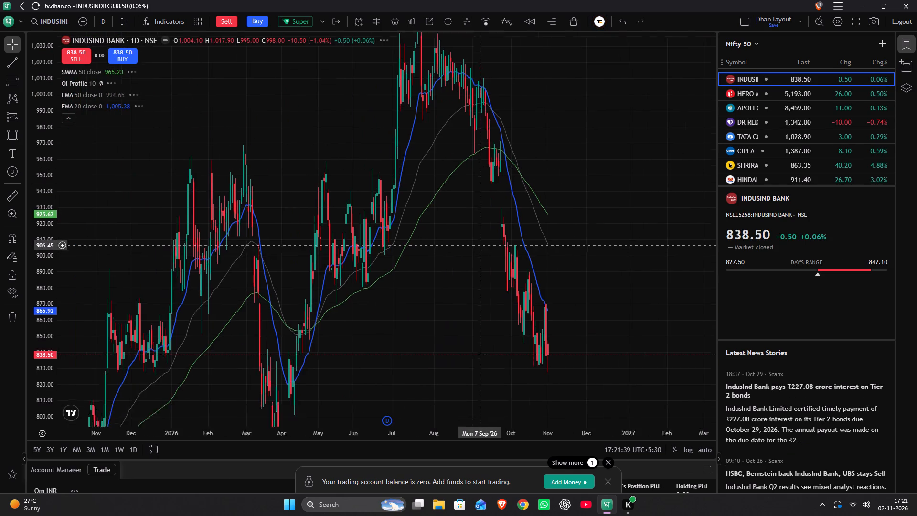
{"action": "left_click_drag", "start_coordinate": [491, 225], "coordinate": [520, 168]}
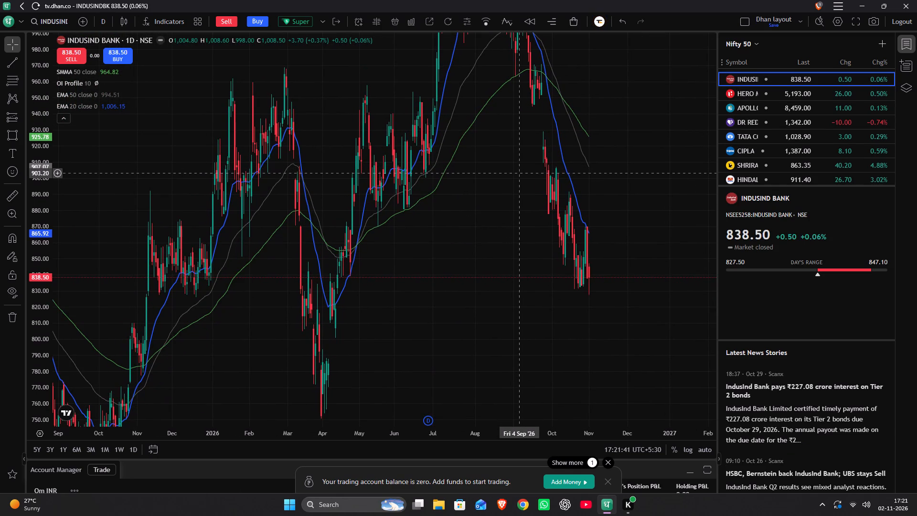
{"action": "key", "text": "1"}
{"action": "key", "text": "m"}
{"action": "key", "text": "Return"}
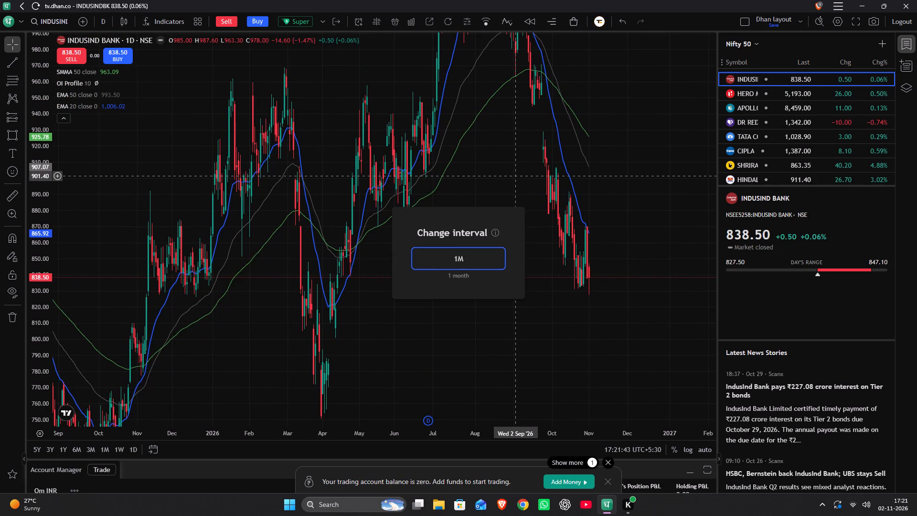
Examine IndusInd Bank's monthly candles from the recent swings back through the 2020 low to the 2012–2014 base.
{"action": "scroll", "coordinate": [381, 177], "scroll_direction": "up", "scroll_amount": 3}
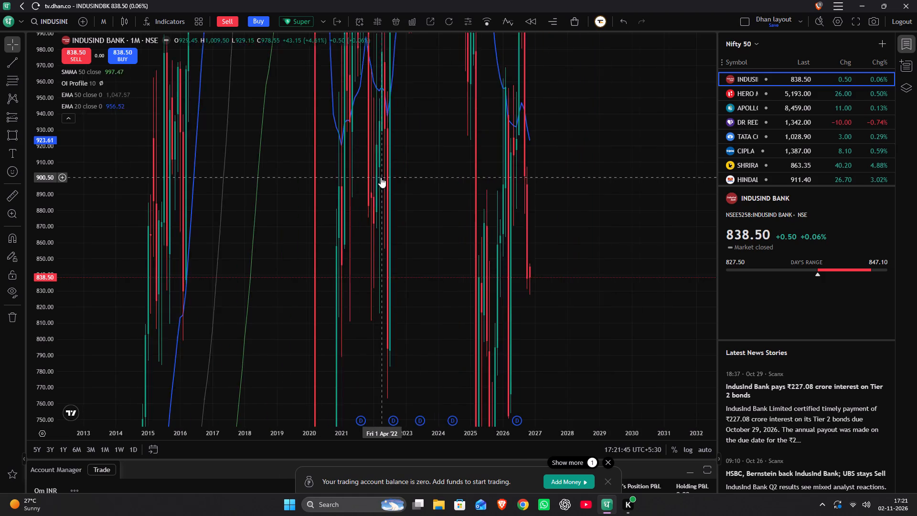
{"action": "scroll", "coordinate": [381, 177], "scroll_direction": "up", "scroll_amount": 10}
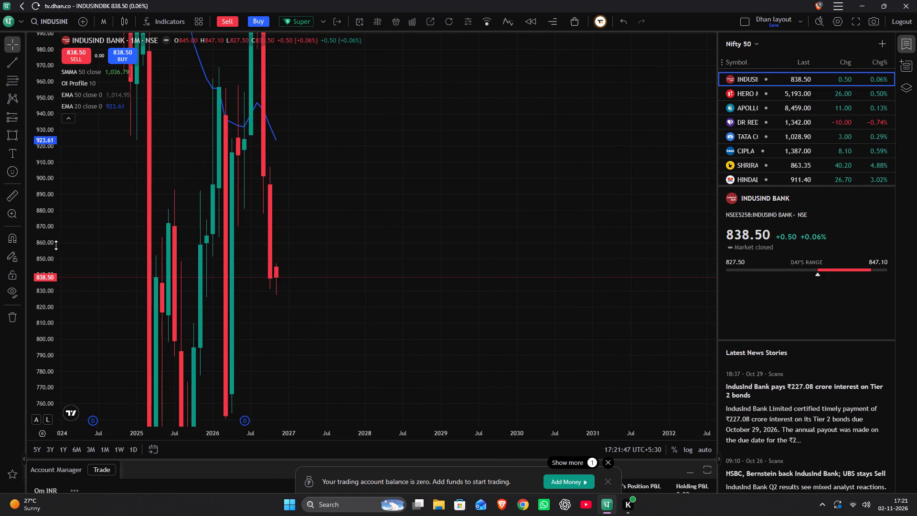
{"action": "scroll", "coordinate": [53, 244], "scroll_direction": "down", "scroll_amount": 15}
{"action": "scroll", "coordinate": [50, 241], "scroll_direction": "down", "scroll_amount": 11}
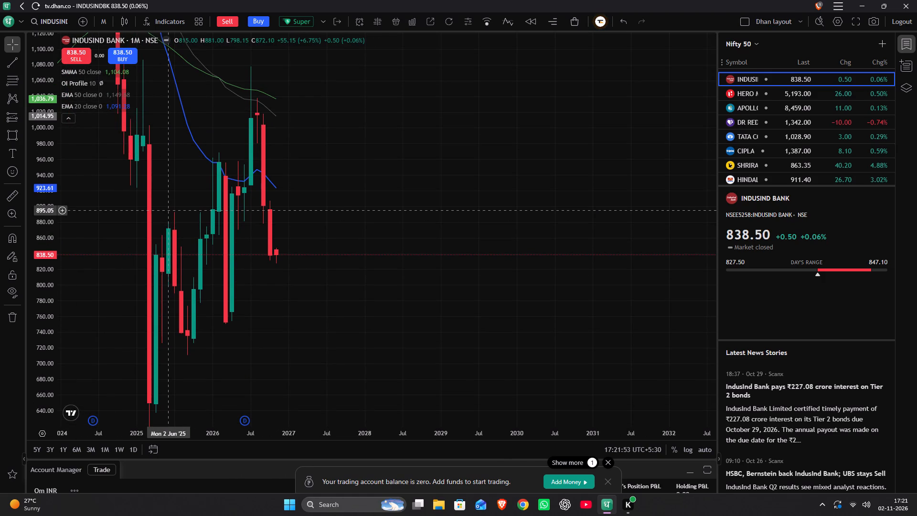
{"action": "left_click_drag", "start_coordinate": [227, 215], "coordinate": [357, 187]}
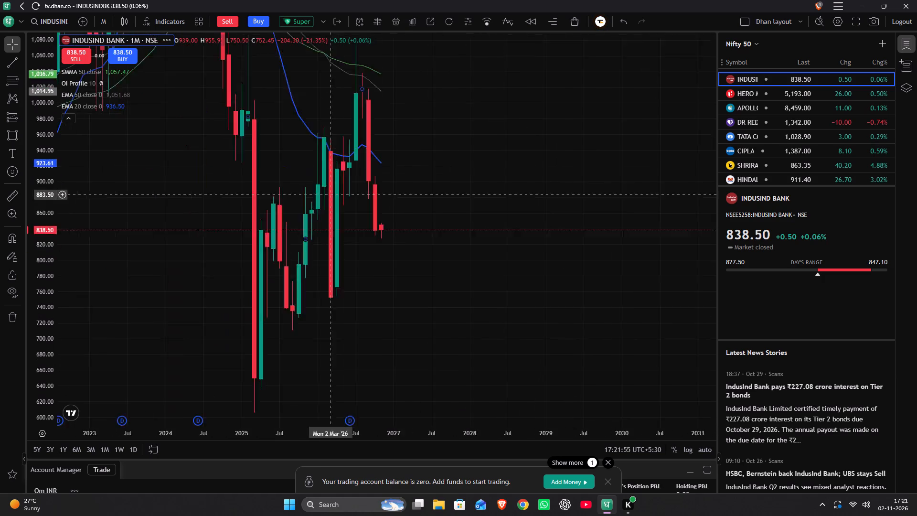
{"action": "left_click_drag", "start_coordinate": [357, 187], "coordinate": [504, 84]}
{"action": "left_click_drag", "start_coordinate": [266, 247], "coordinate": [400, 132]}
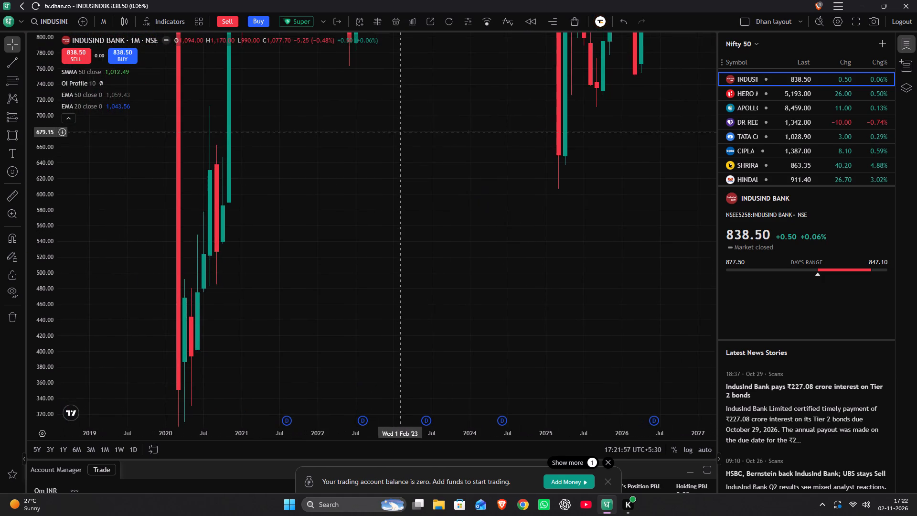
{"action": "left_click_drag", "start_coordinate": [400, 132], "coordinate": [403, 128]}
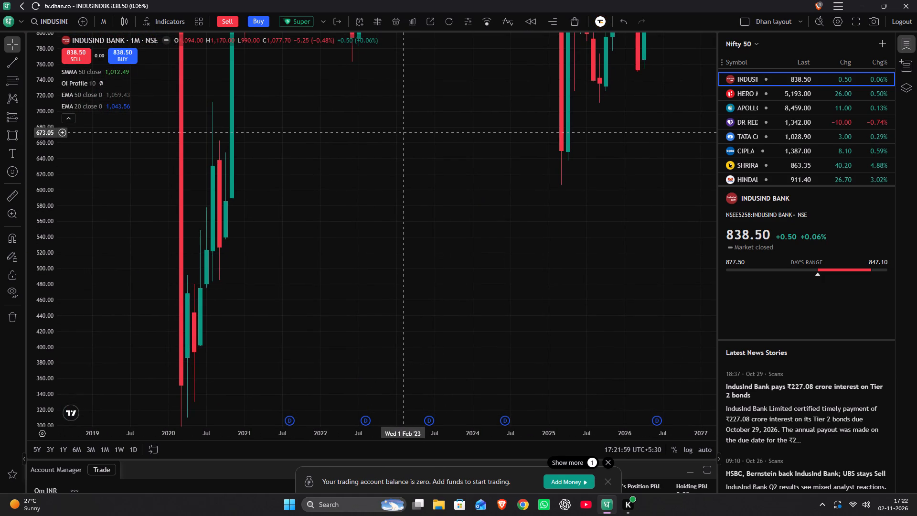
{"action": "left_click_drag", "start_coordinate": [121, 231], "coordinate": [591, 43]}
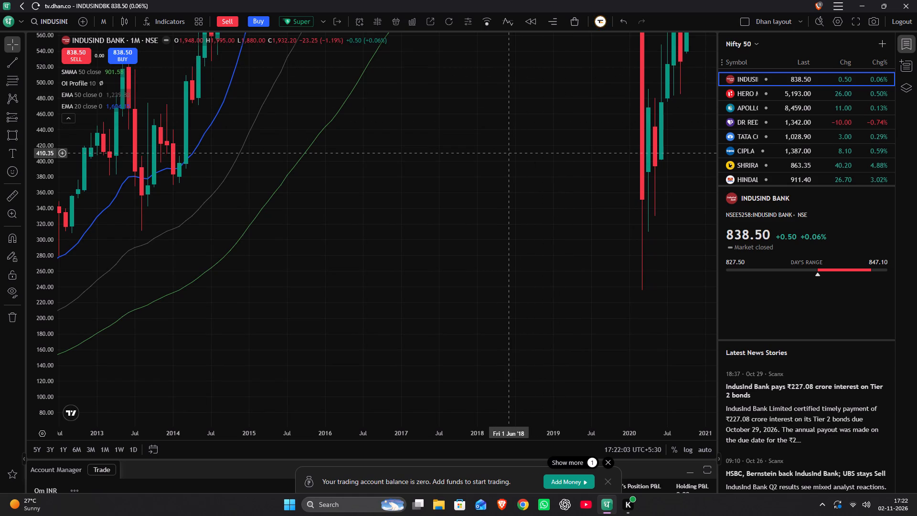
{"action": "left_click_drag", "start_coordinate": [477, 178], "coordinate": [472, 177]}
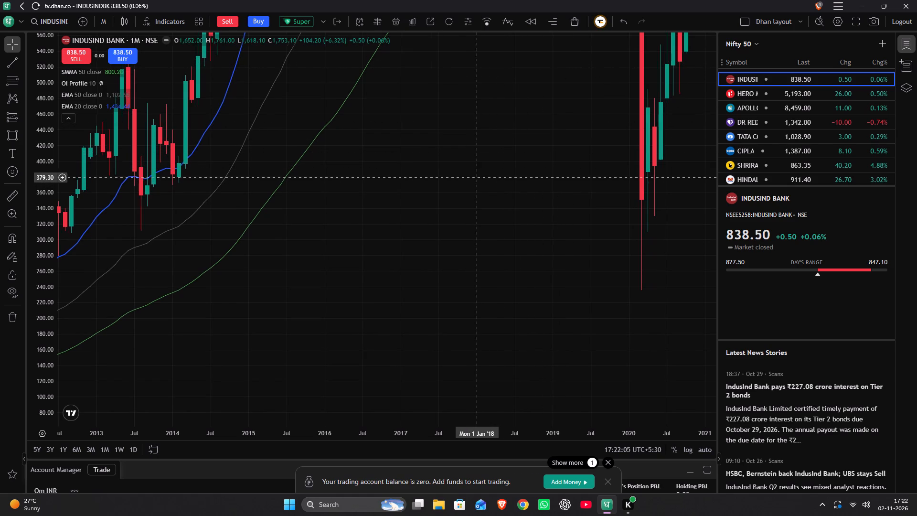
{"action": "left_click_drag", "start_coordinate": [472, 177], "coordinate": [287, 243]}
Open the Hero MotoCorp monthly chart from the Nifty 50 watchlist.
{"action": "left_click", "coordinate": [750, 92]}
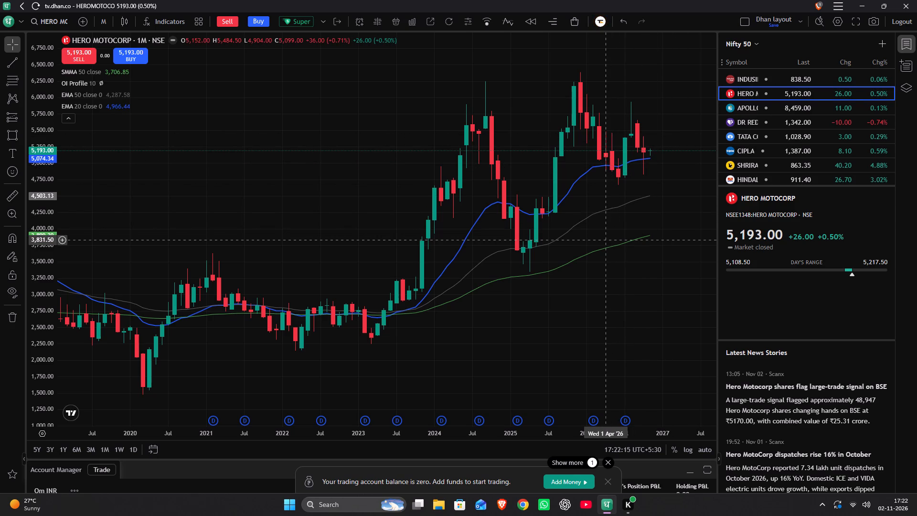
Draw a rectangle over Hero MotoCorp's mid-2025 base, from June 2025 to February 2029, between about 4,145 and 4,312.
{"action": "left_click_drag", "start_coordinate": [606, 236], "coordinate": [416, 249]}
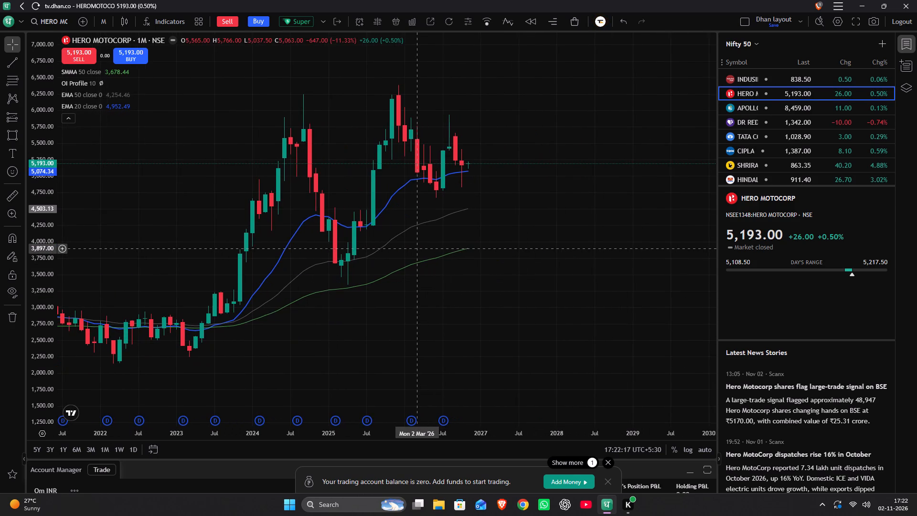
{"action": "left_click_drag", "start_coordinate": [416, 249], "coordinate": [416, 249]}
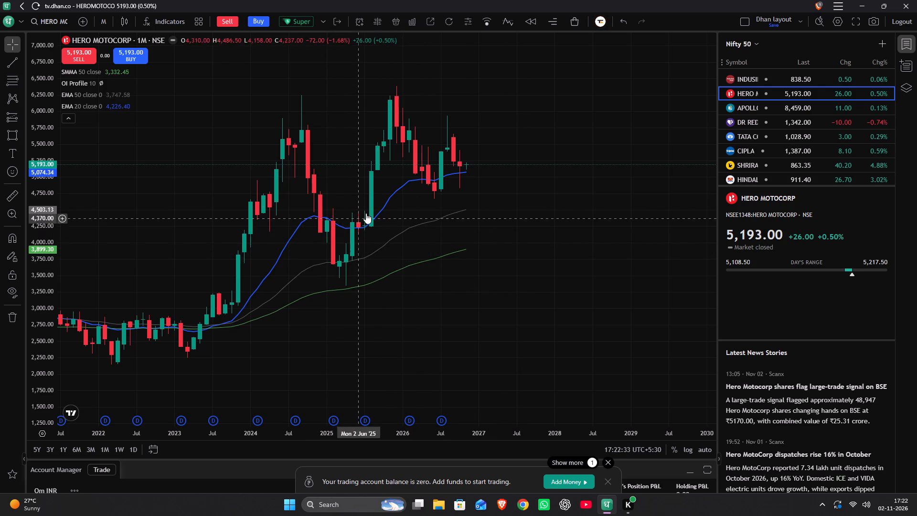
{"action": "scroll", "coordinate": [361, 359], "scroll_direction": "down", "scroll_amount": 2}
{"action": "scroll", "coordinate": [361, 355], "scroll_direction": "up", "scroll_amount": 3}
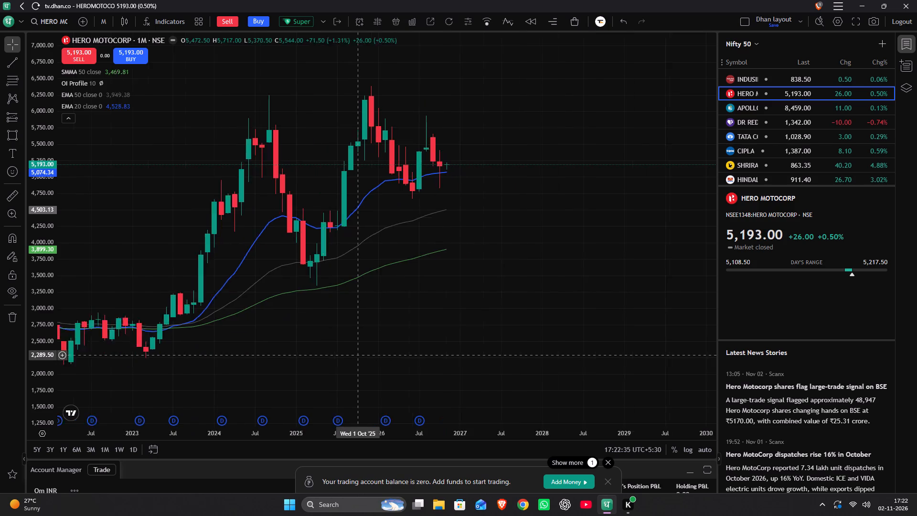
{"action": "scroll", "coordinate": [361, 355], "scroll_direction": "up", "scroll_amount": 2}
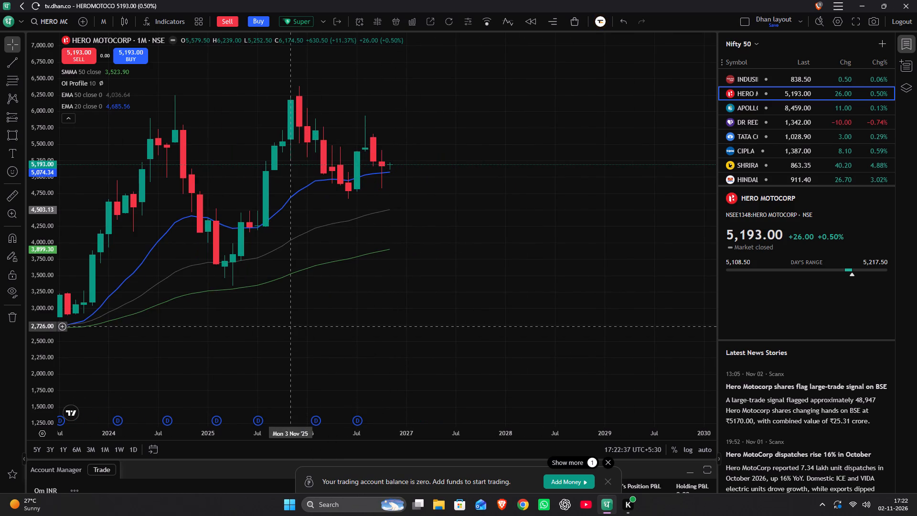
{"action": "key", "text": "alt+shift+r"}
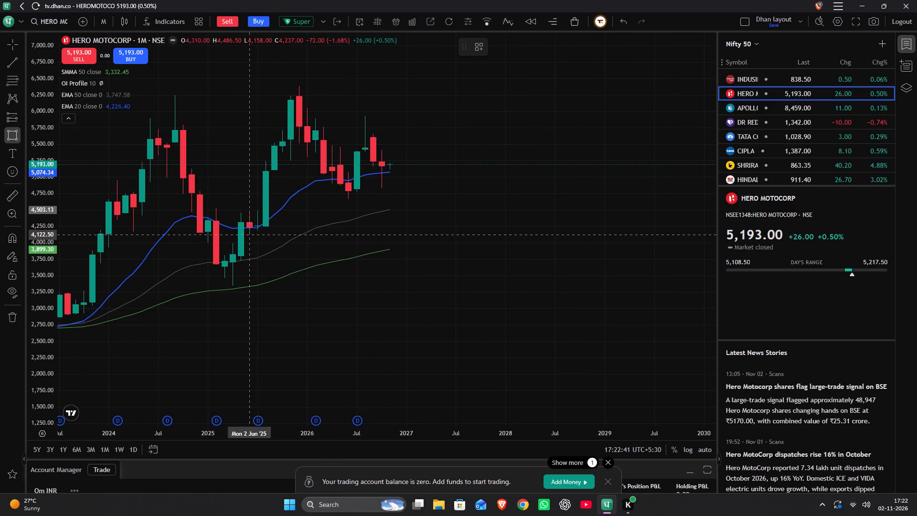
{"action": "left_click_drag", "start_coordinate": [250, 233], "coordinate": [423, 231]}
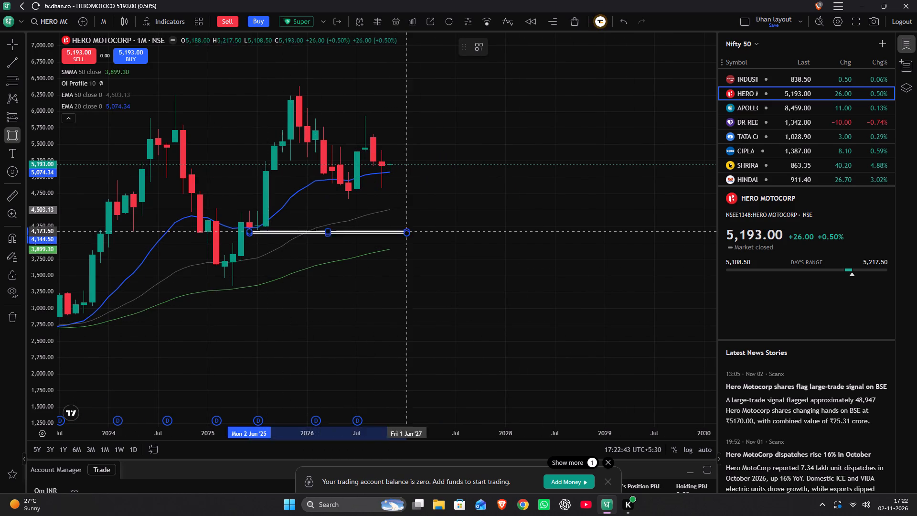
{"action": "left_click_drag", "start_coordinate": [423, 231], "coordinate": [610, 222]}
{"action": "left_click", "coordinate": [610, 222]}
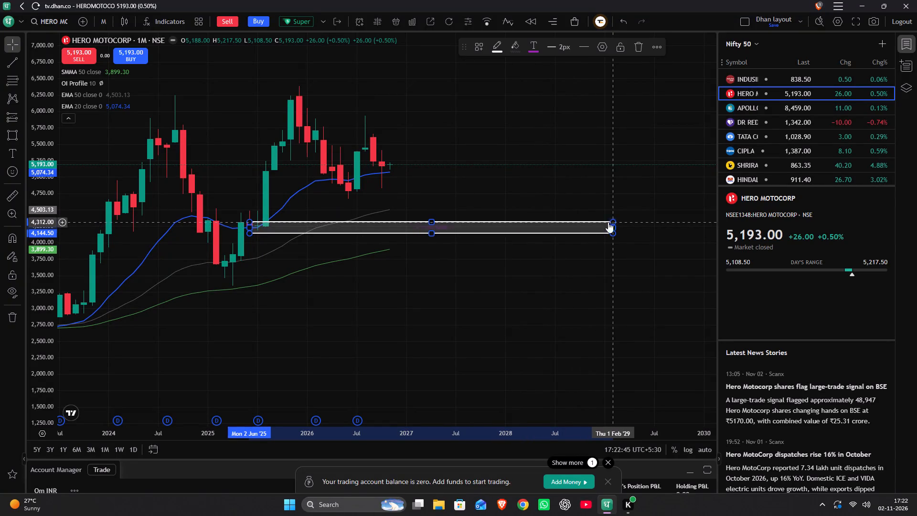
{"action": "left_click", "coordinate": [567, 190]}
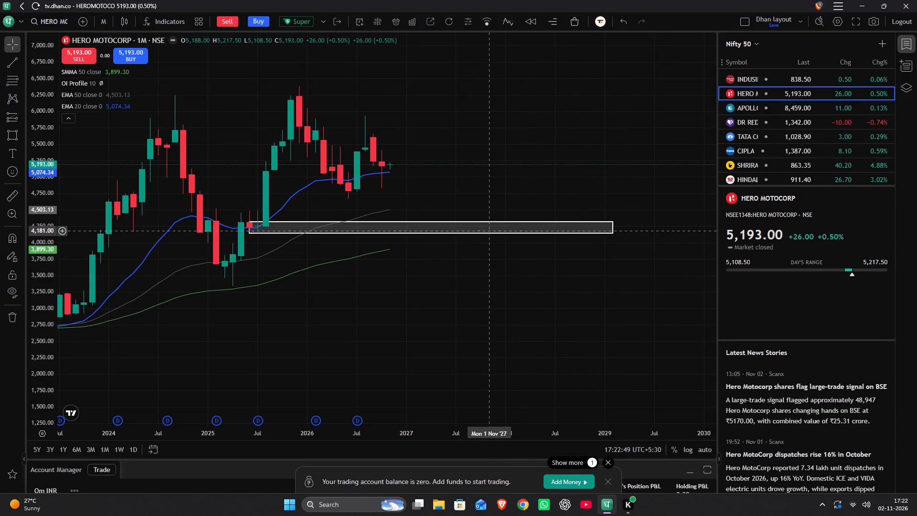
Apply the MONTHLY DEMAND ZONE template to the rectangle over the mid-2025 base.
{"action": "double_click", "coordinate": [483, 233]}
{"action": "double_click", "coordinate": [481, 235]}
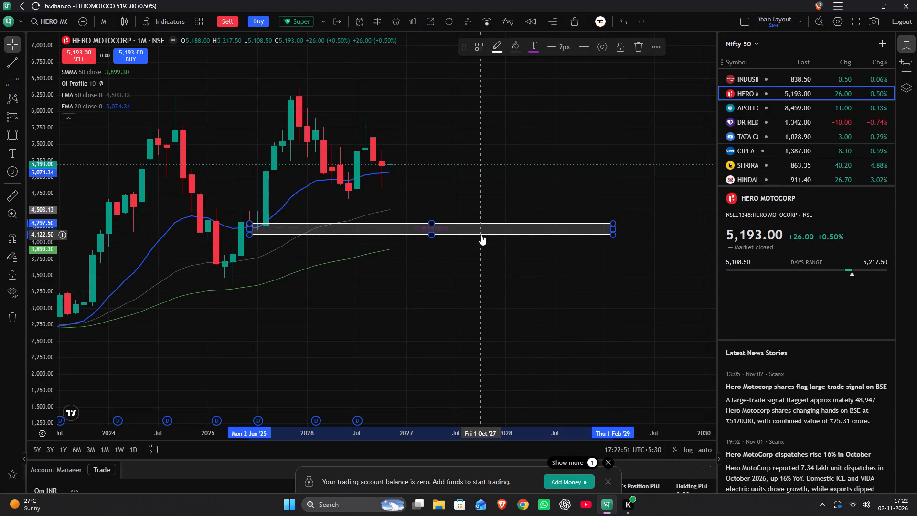
{"action": "left_click", "coordinate": [403, 328]}
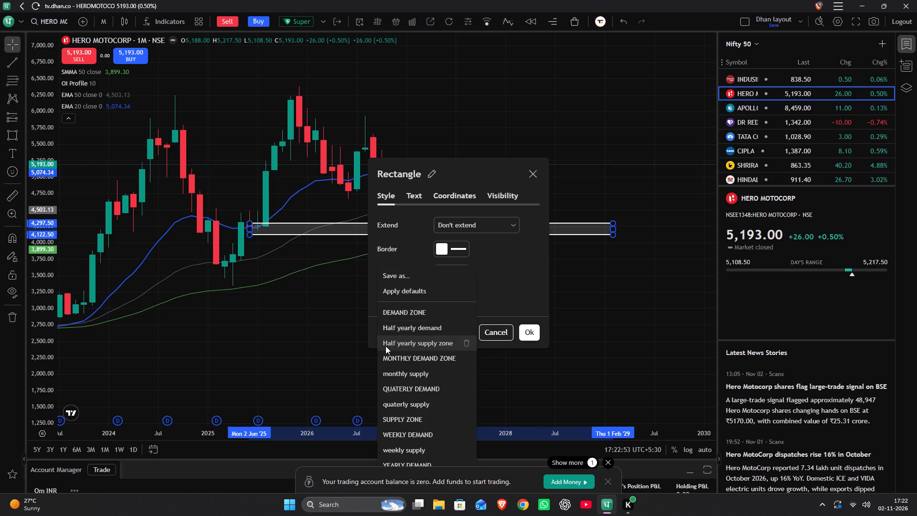
{"action": "left_click", "coordinate": [380, 354]}
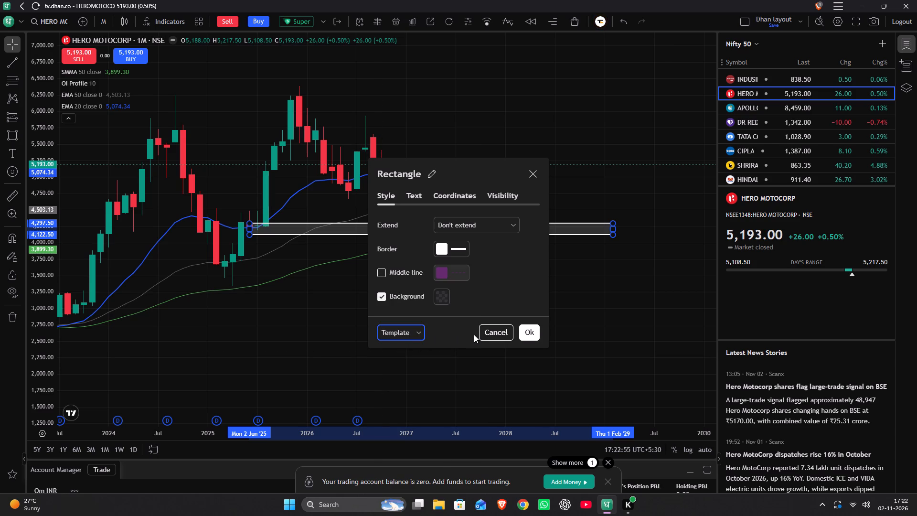
{"action": "left_click", "coordinate": [535, 329]}
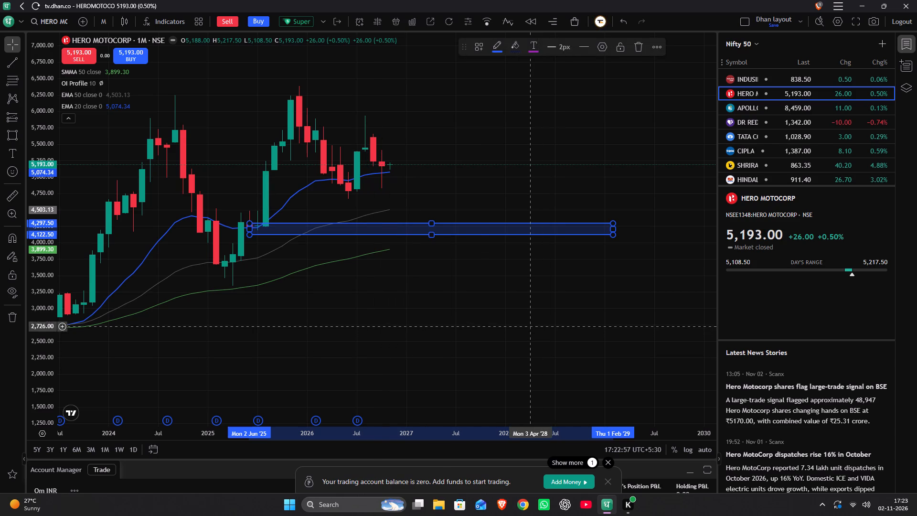
Draw a rectangle above Hero MotoCorp's current price, from August 2026 to June 2028, between about 5,403 and 5,912.
{"action": "left_click_drag", "start_coordinate": [466, 152], "coordinate": [436, 233]}
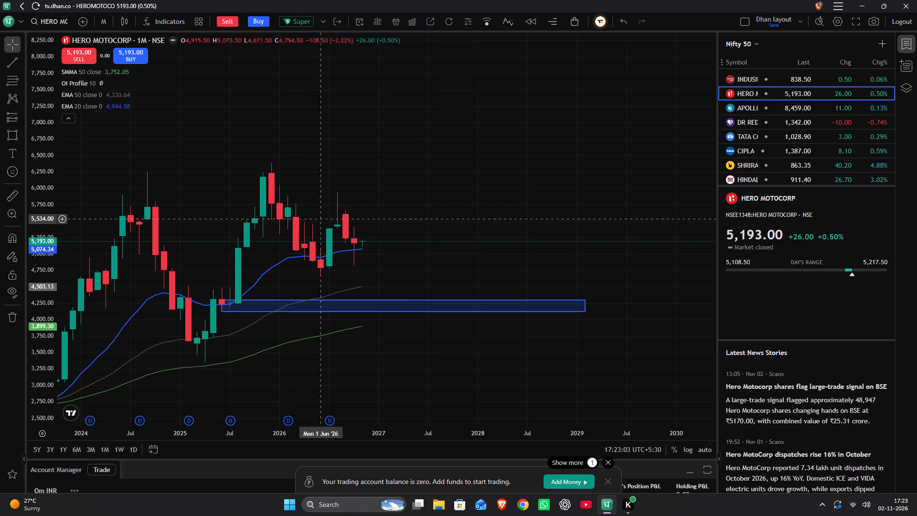
{"action": "left_click_drag", "start_coordinate": [338, 230], "coordinate": [378, 224]}
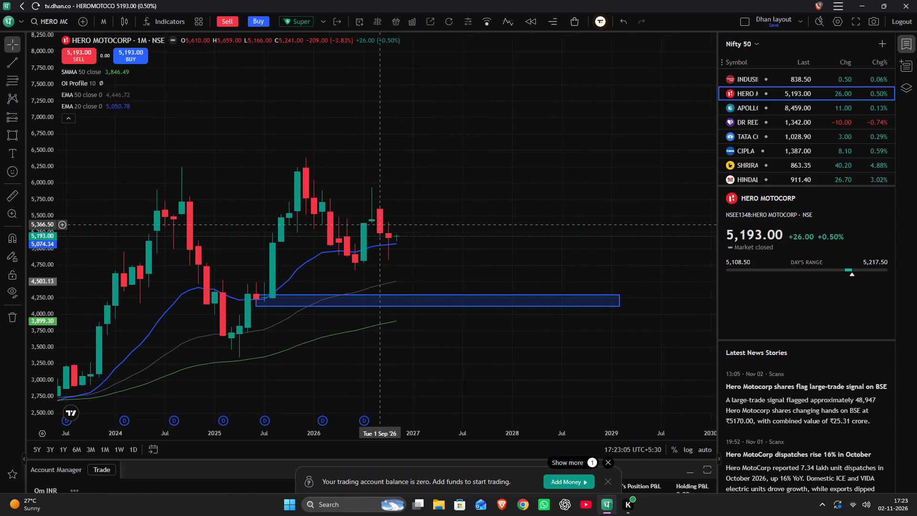
{"action": "left_click_drag", "start_coordinate": [378, 224], "coordinate": [376, 223]}
{"action": "scroll", "coordinate": [374, 221], "scroll_direction": "up", "scroll_amount": 4}
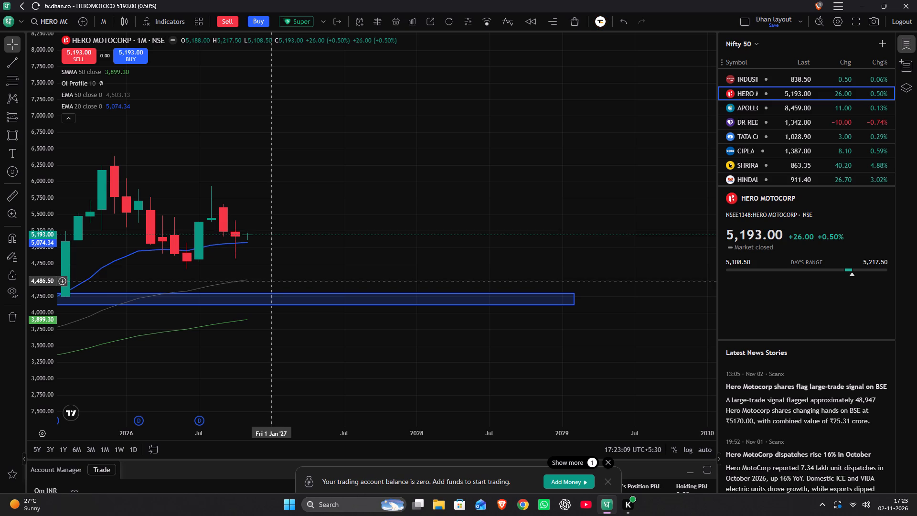
{"action": "key", "text": "alt+shift+r"}
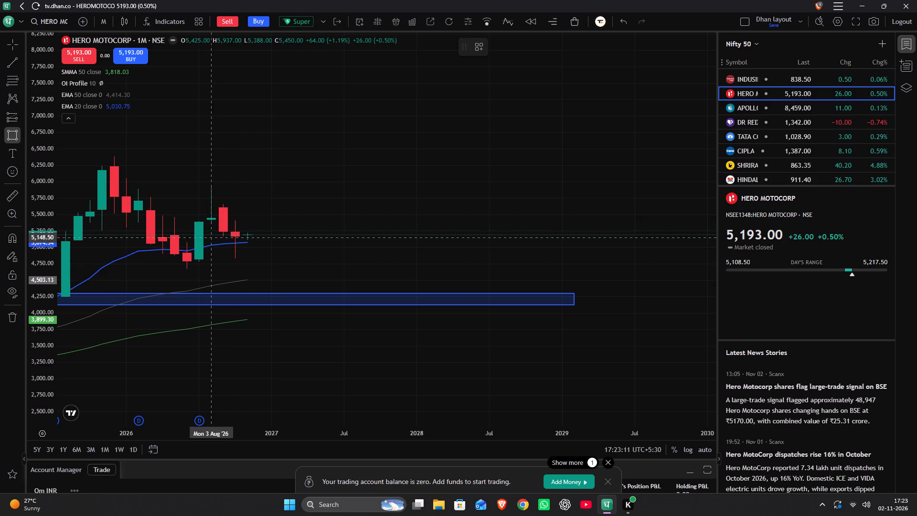
{"action": "left_click_drag", "start_coordinate": [212, 221], "coordinate": [370, 176]}
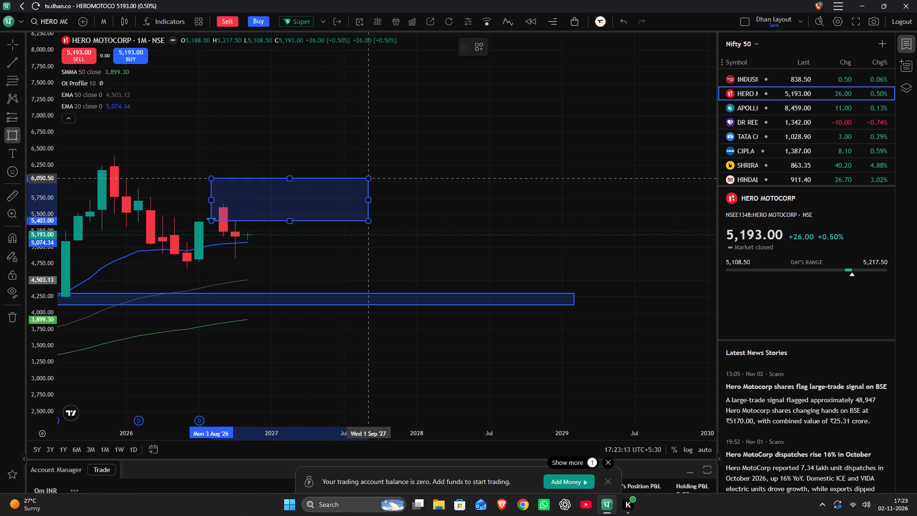
{"action": "left_click_drag", "start_coordinate": [370, 176], "coordinate": [477, 186]}
{"action": "left_click", "coordinate": [476, 187]}
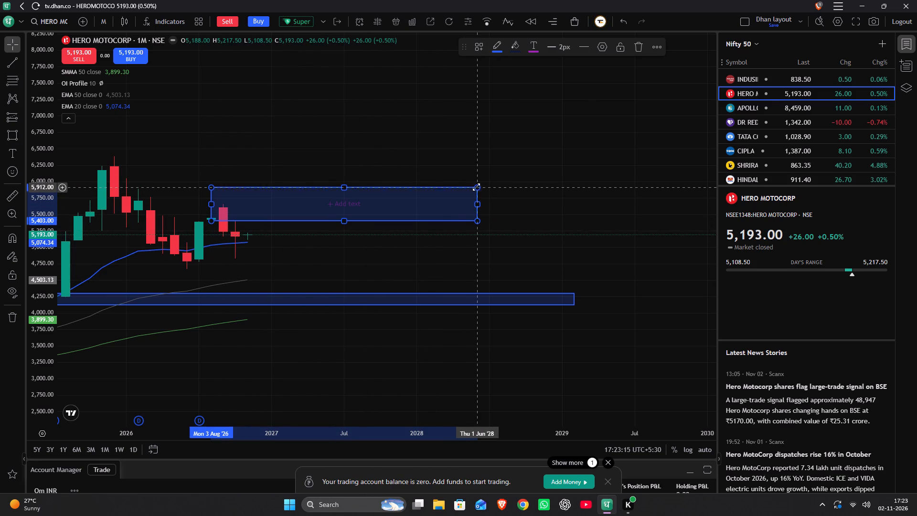
Apply the monthly supply template to the rectangle above Hero MotoCorp's current price.
{"action": "double_click", "coordinate": [458, 200]}
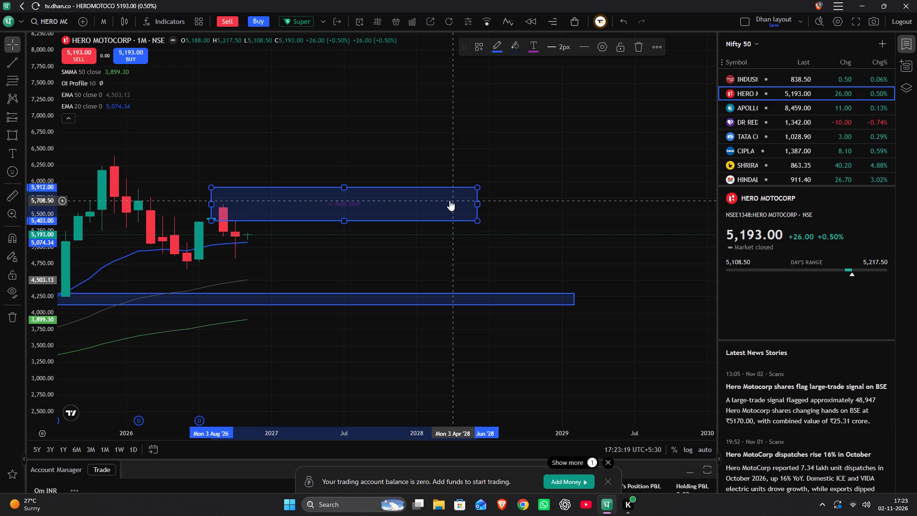
{"action": "right_click", "coordinate": [447, 201]}
{"action": "double_click", "coordinate": [316, 206]}
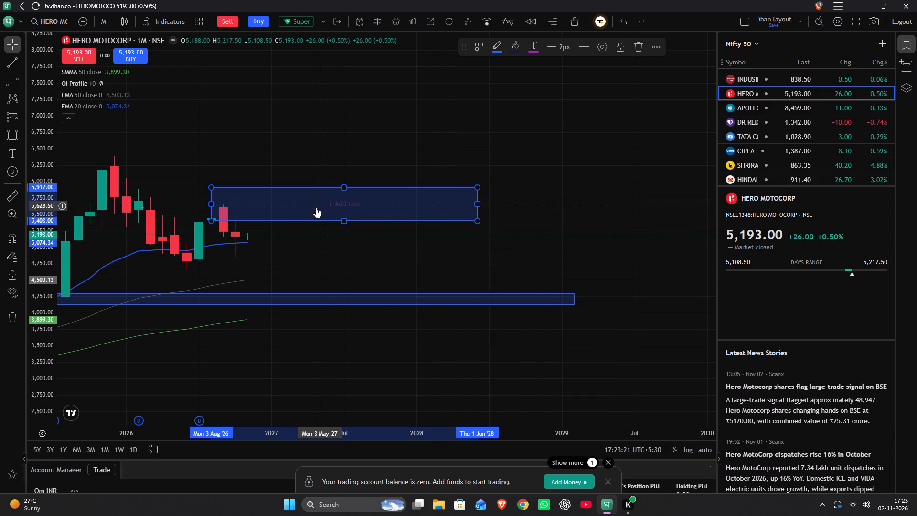
{"action": "left_click", "coordinate": [388, 331]}
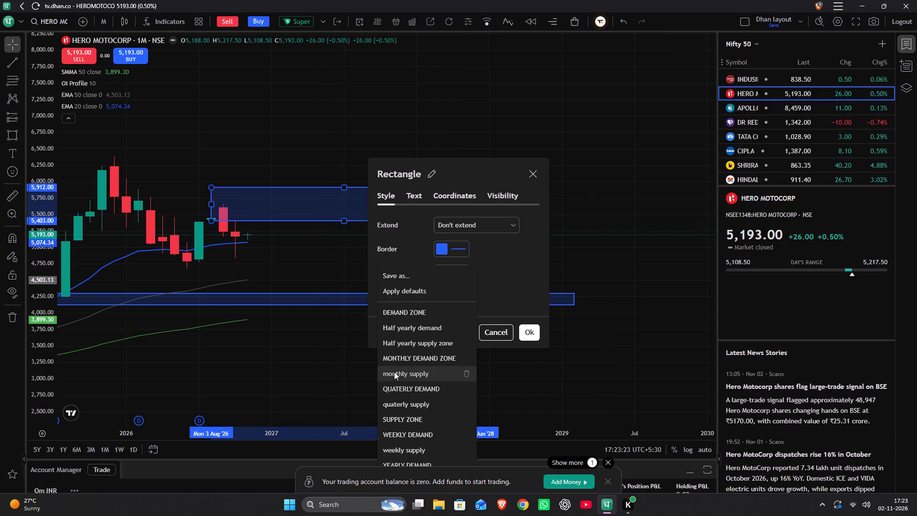
{"action": "left_click", "coordinate": [394, 372]}
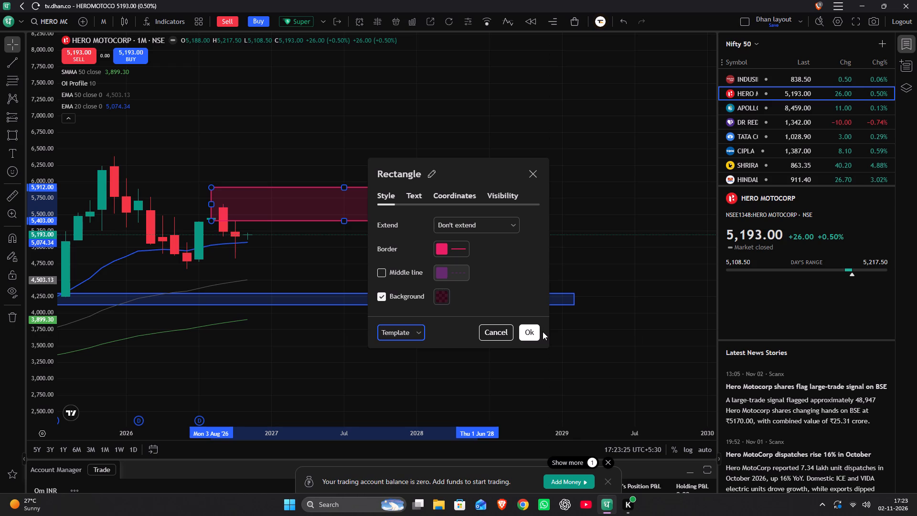
{"action": "left_click", "coordinate": [522, 332]}
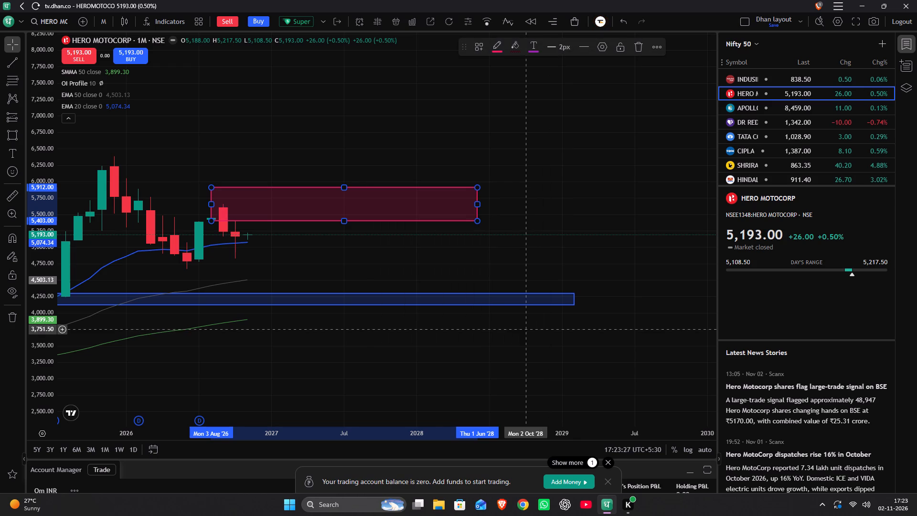
Draw a rectangle over Hero MotoCorp's early-2025 low, from April 2025 to November 2027, between about 3,342 and 3,835.
{"action": "scroll", "coordinate": [426, 312], "scroll_direction": "down", "scroll_amount": 4}
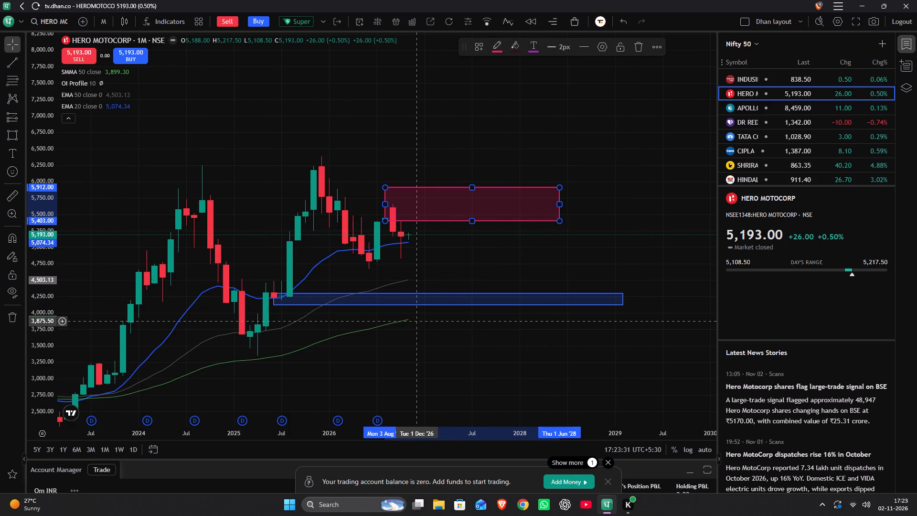
{"action": "left_click_drag", "start_coordinate": [290, 349], "coordinate": [491, 199]}
{"action": "scroll", "coordinate": [489, 200], "scroll_direction": "up", "scroll_amount": 3}
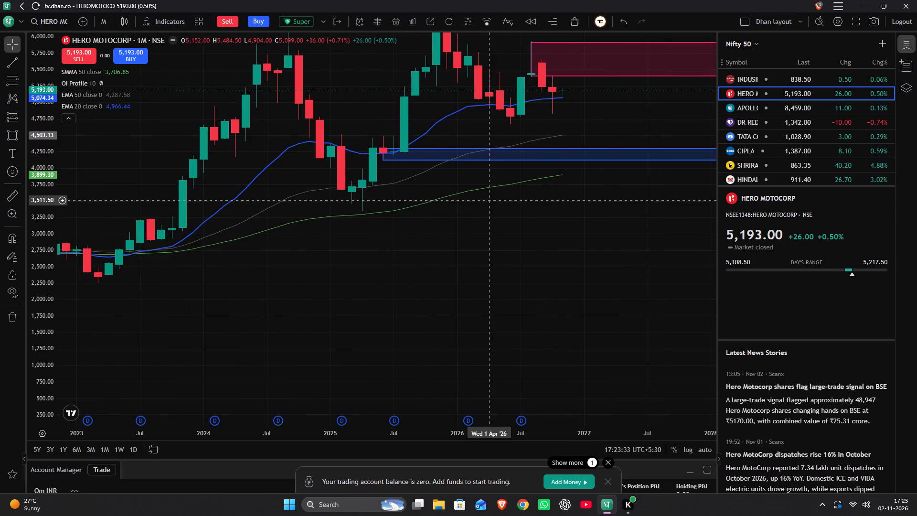
{"action": "scroll", "coordinate": [488, 201], "scroll_direction": "up", "scroll_amount": 1}
{"action": "scroll", "coordinate": [54, 237], "scroll_direction": "up", "scroll_amount": 9}
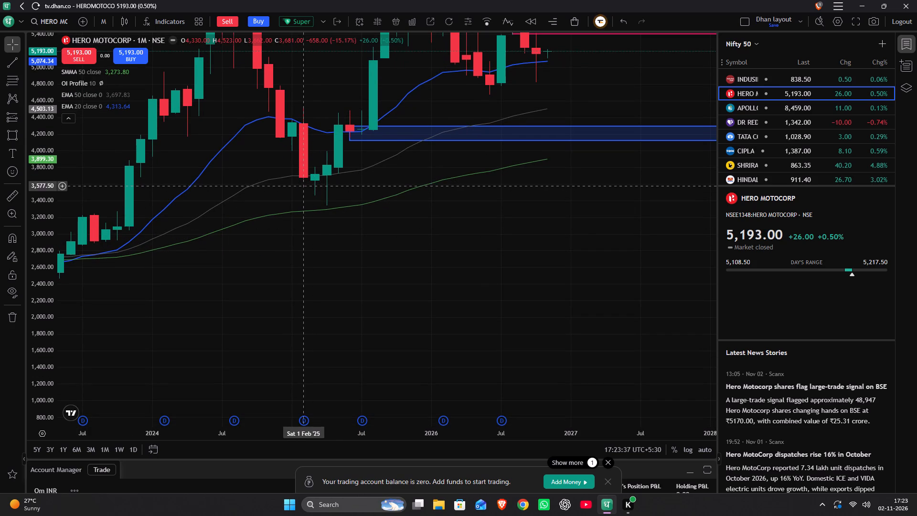
{"action": "key", "text": "alt+shift+r"}
{"action": "left_click_drag", "start_coordinate": [326, 205], "coordinate": [693, 170]}
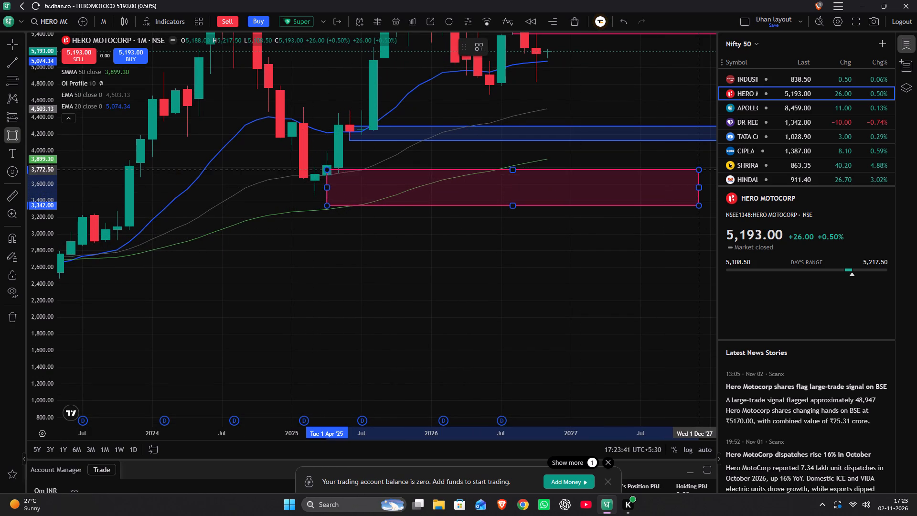
{"action": "left_click_drag", "start_coordinate": [693, 170], "coordinate": [694, 164]}
{"action": "left_click", "coordinate": [693, 164]}
Apply the MONTHLY DEMAND ZONE template to the rectangle over the early-2025 low.
{"action": "double_click", "coordinate": [660, 183]}
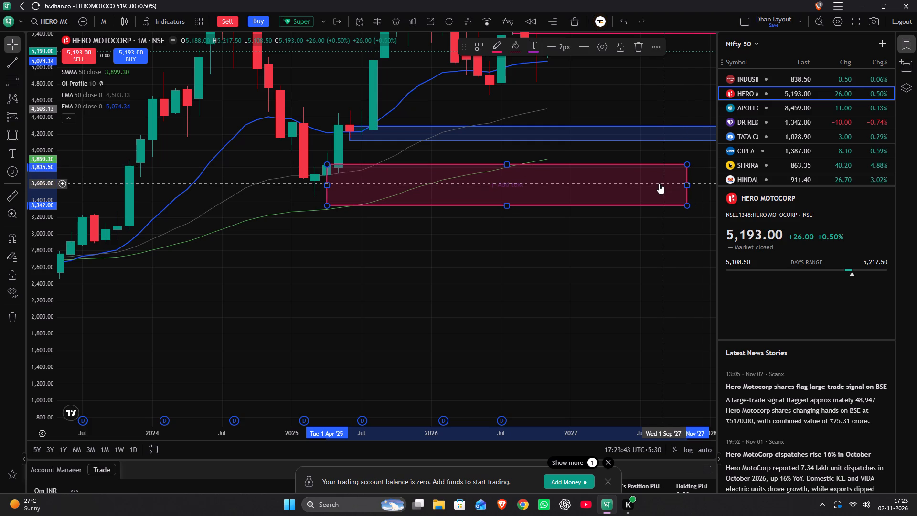
{"action": "left_click", "coordinate": [399, 335]}
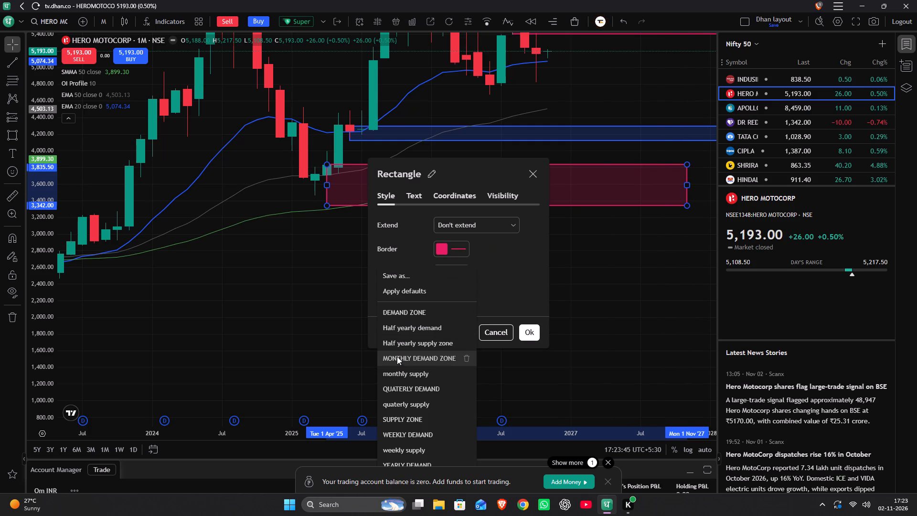
{"action": "left_click", "coordinate": [397, 357]}
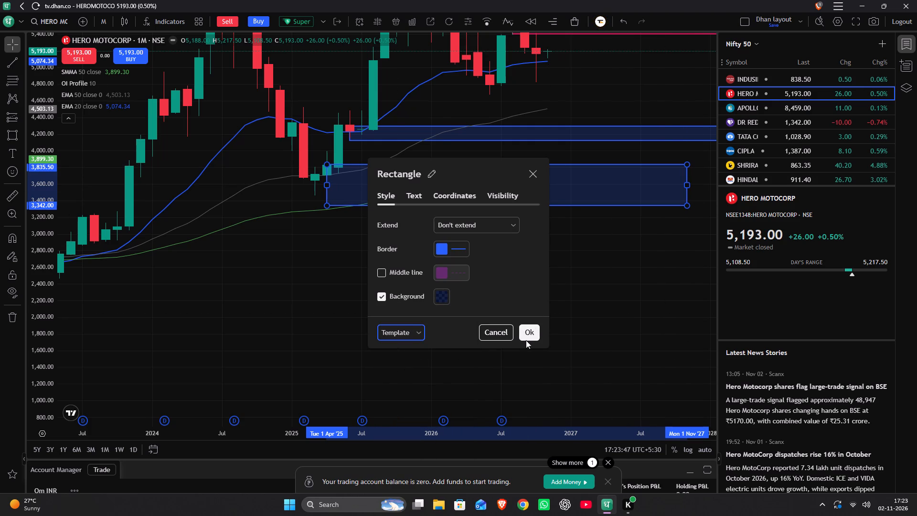
{"action": "left_click", "coordinate": [526, 339]}
Draw a rectangle over Hero MotoCorp's late-2023 base, from September 2023 to August 2027, between about 2,889 and 3,095.
{"action": "left_click_drag", "start_coordinate": [522, 294], "coordinate": [507, 345]}
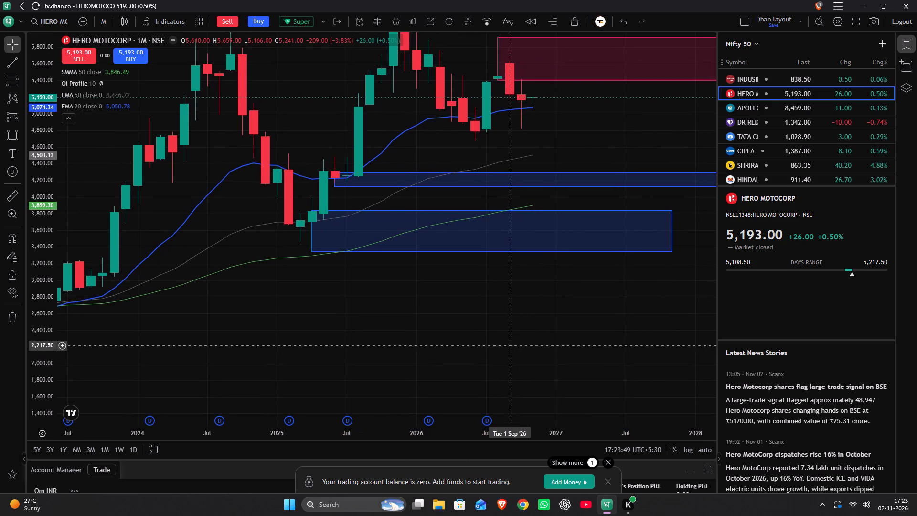
{"action": "scroll", "coordinate": [503, 344], "scroll_direction": "down", "scroll_amount": 4}
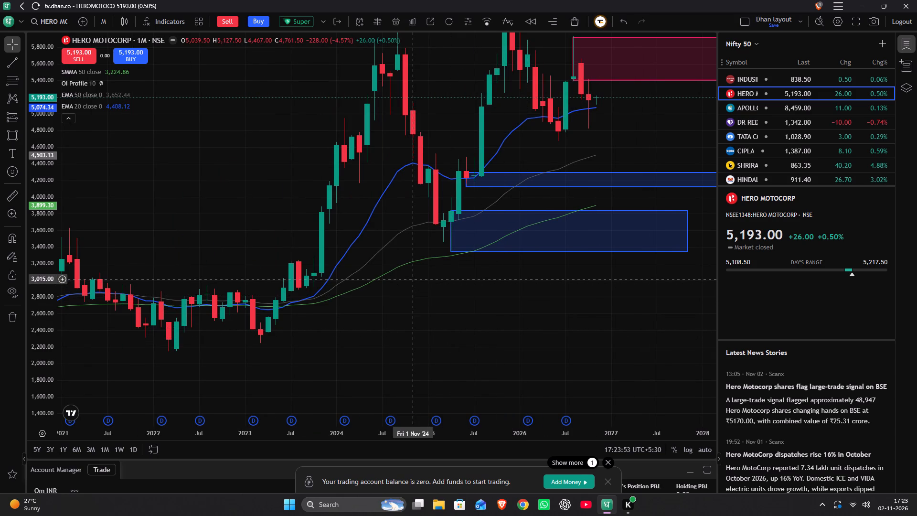
{"action": "left_click_drag", "start_coordinate": [412, 293], "coordinate": [418, 258]}
{"action": "scroll", "coordinate": [415, 262], "scroll_direction": "up", "scroll_amount": 2}
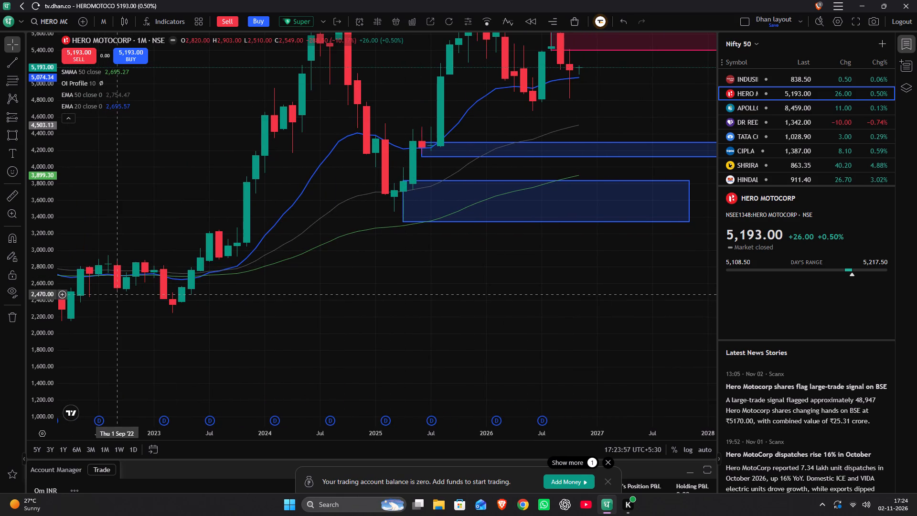
{"action": "key", "text": "alt+shift+r"}
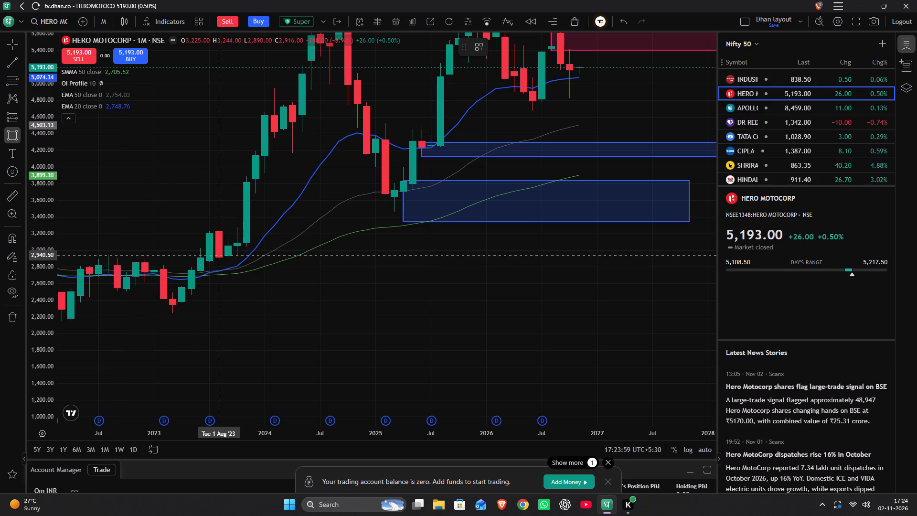
{"action": "left_click_drag", "start_coordinate": [227, 259], "coordinate": [578, 256]}
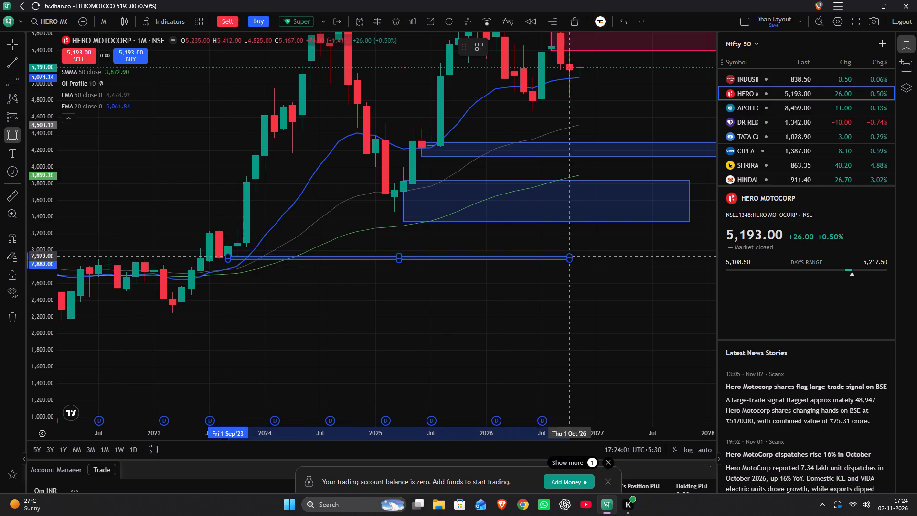
{"action": "left_click_drag", "start_coordinate": [578, 256], "coordinate": [659, 244]}
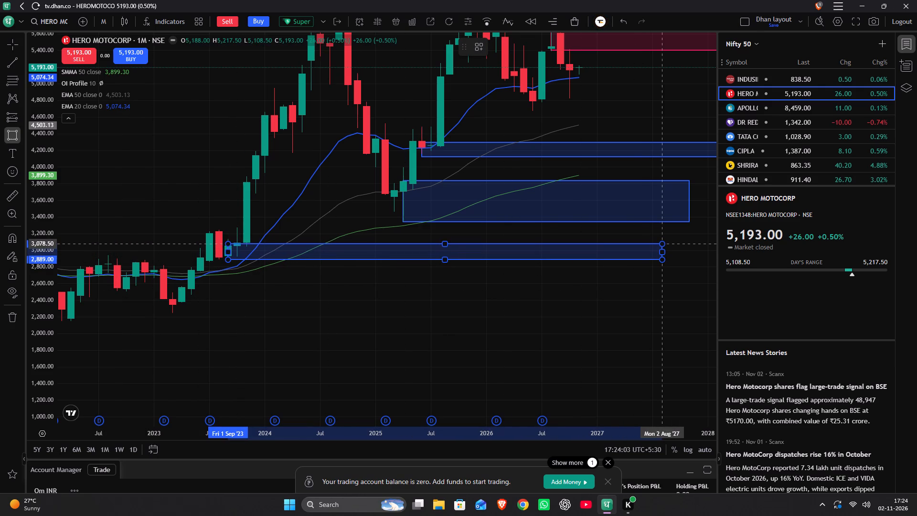
{"action": "left_click_drag", "start_coordinate": [659, 244], "coordinate": [660, 242]}
{"action": "left_click", "coordinate": [660, 242]}
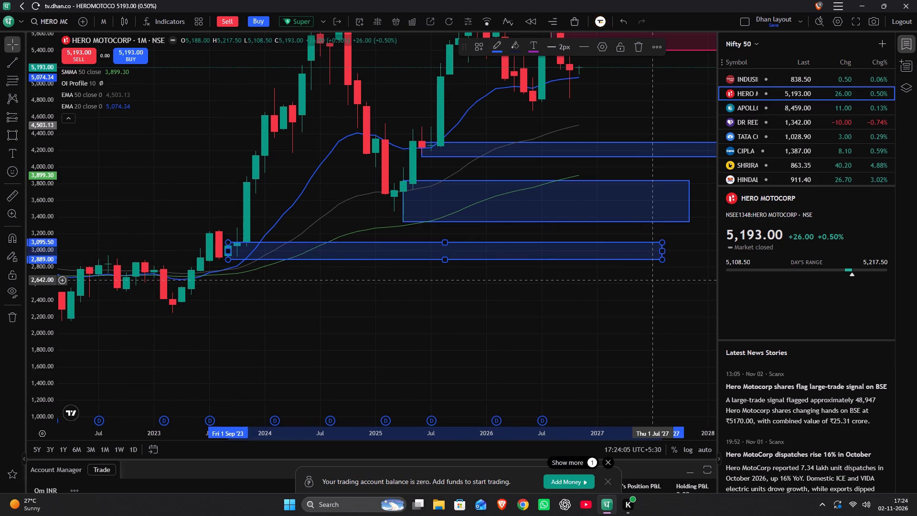
{"action": "left_click", "coordinate": [647, 281]}
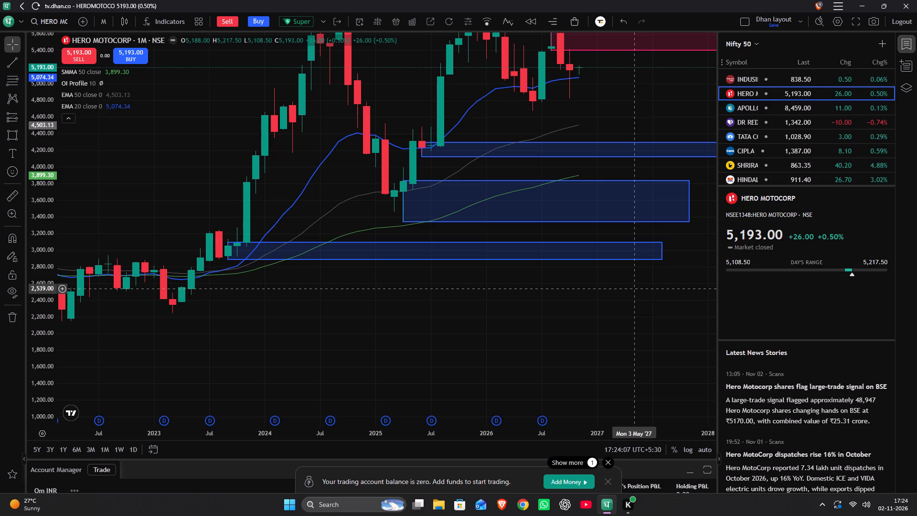
Switch the Hero MotoCorp chart to the 1-day interval.
{"action": "left_click_drag", "start_coordinate": [596, 304], "coordinate": [569, 324]}
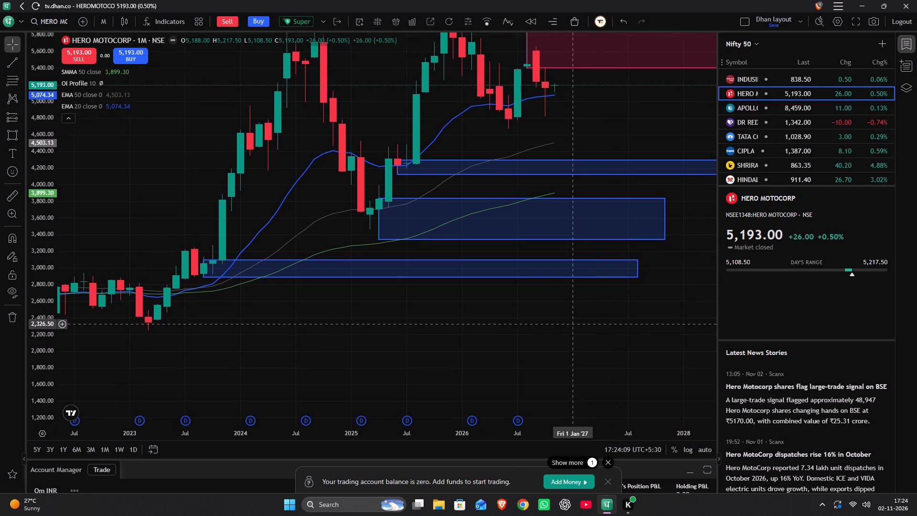
{"action": "left_click_drag", "start_coordinate": [569, 324], "coordinate": [279, 421]}
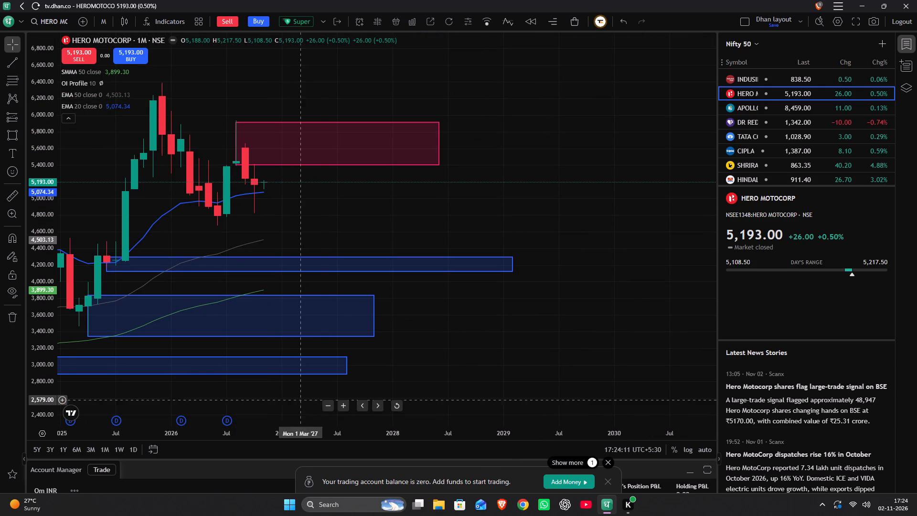
{"action": "left_click_drag", "start_coordinate": [318, 237], "coordinate": [517, 182]}
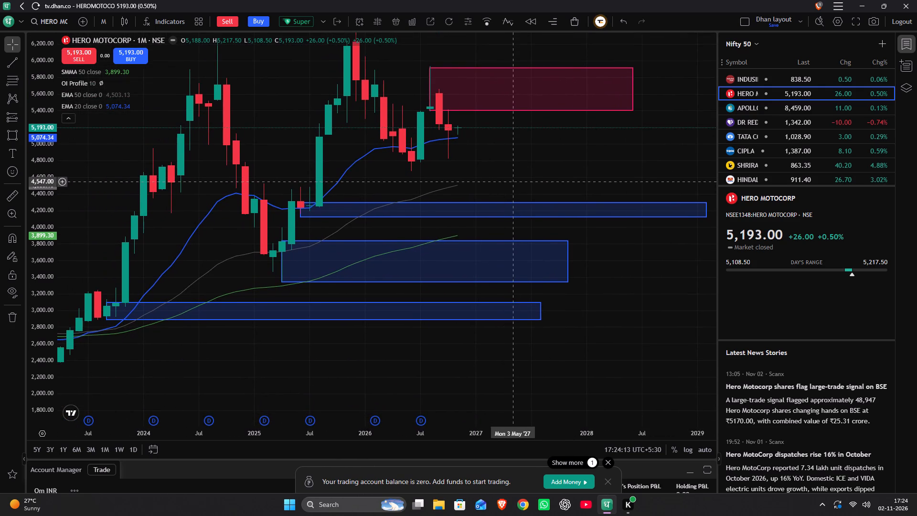
{"action": "left_click_drag", "start_coordinate": [517, 182], "coordinate": [528, 263]}
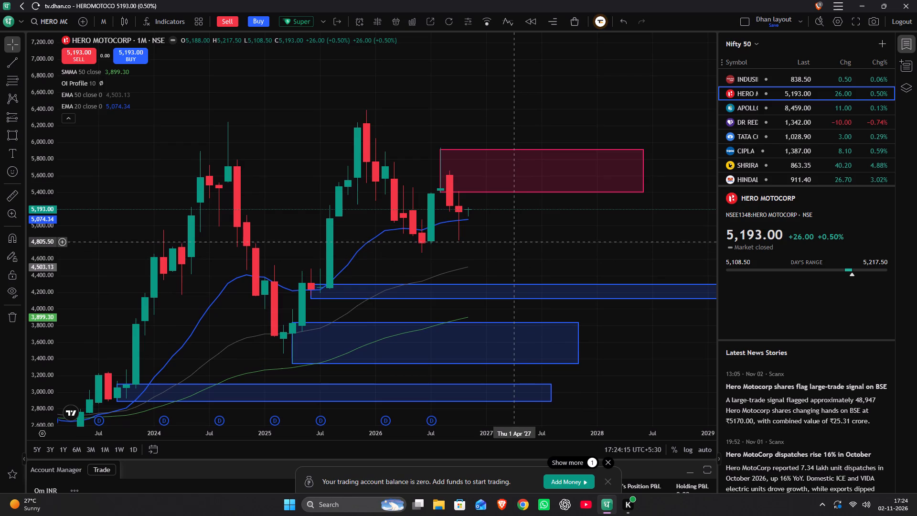
{"action": "type", "text": "1d"}
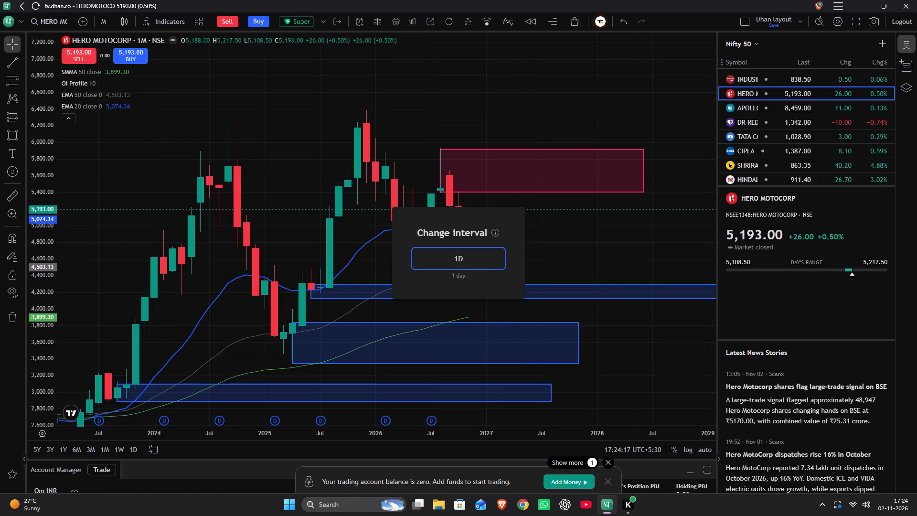
{"action": "key", "text": "Return"}
Examine Hero MotoCorp's recent daily candles and moving averages against the monthly supply zone above the current price.
{"action": "scroll", "coordinate": [512, 242], "scroll_direction": "down", "scroll_amount": 12}
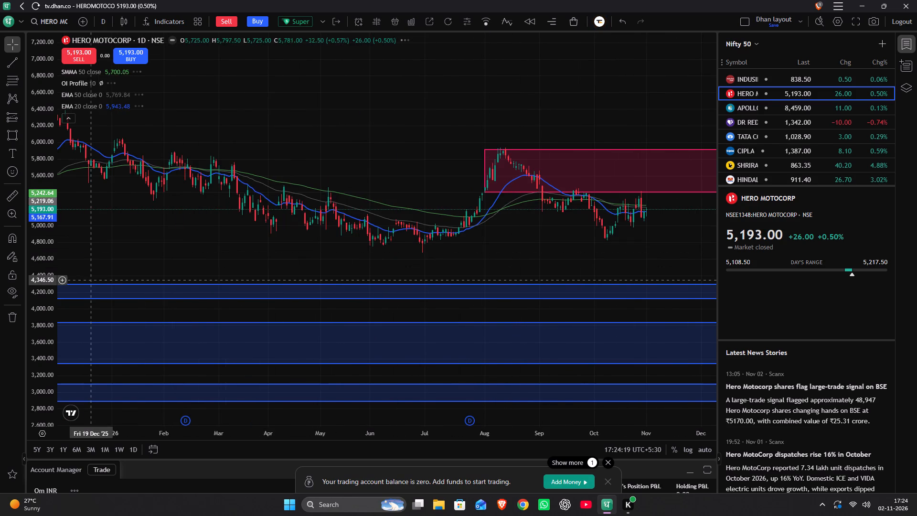
{"action": "scroll", "coordinate": [36, 289], "scroll_direction": "up", "scroll_amount": 10}
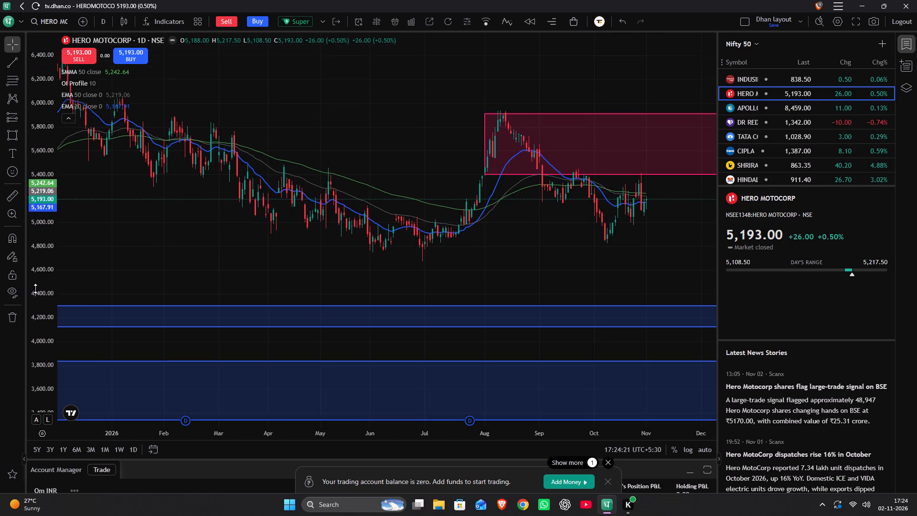
{"action": "scroll", "coordinate": [35, 289], "scroll_direction": "up", "scroll_amount": 10}
{"action": "scroll", "coordinate": [127, 265], "scroll_direction": "up", "scroll_amount": 3}
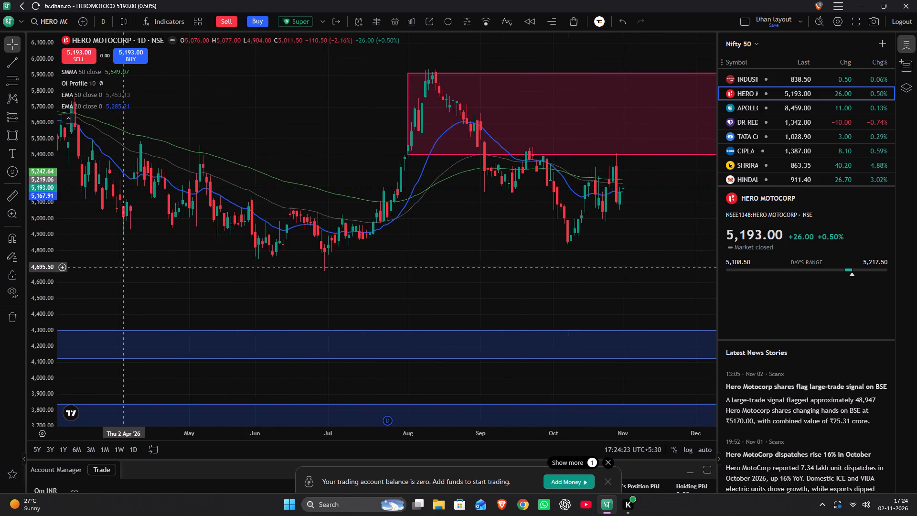
{"action": "scroll", "coordinate": [122, 267], "scroll_direction": "up", "scroll_amount": 2}
{"action": "scroll", "coordinate": [448, 281], "scroll_direction": "up", "scroll_amount": 9}
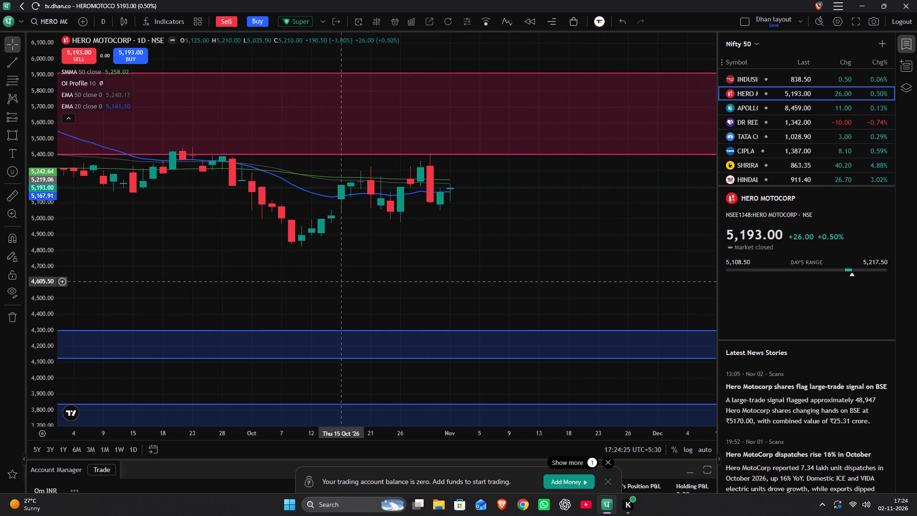
{"action": "scroll", "coordinate": [37, 299], "scroll_direction": "up", "scroll_amount": 5}
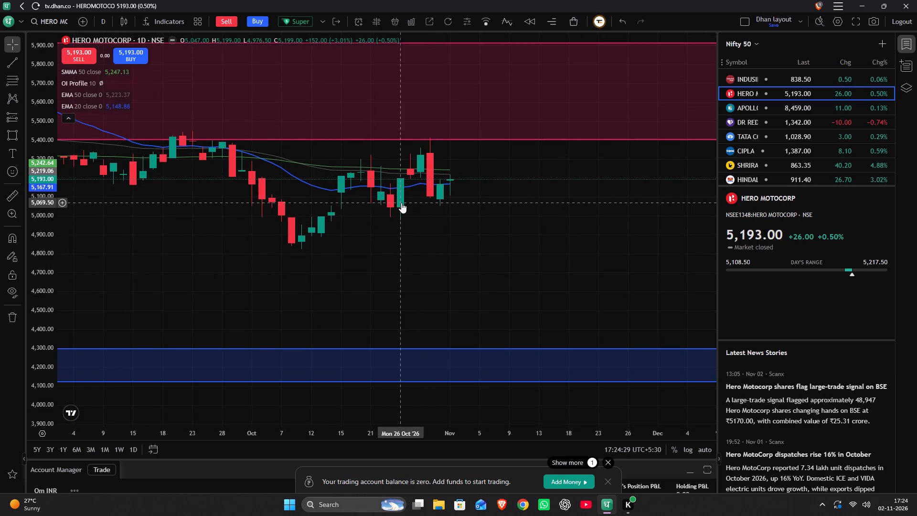
{"action": "left_click_drag", "start_coordinate": [282, 228], "coordinate": [462, 226]}
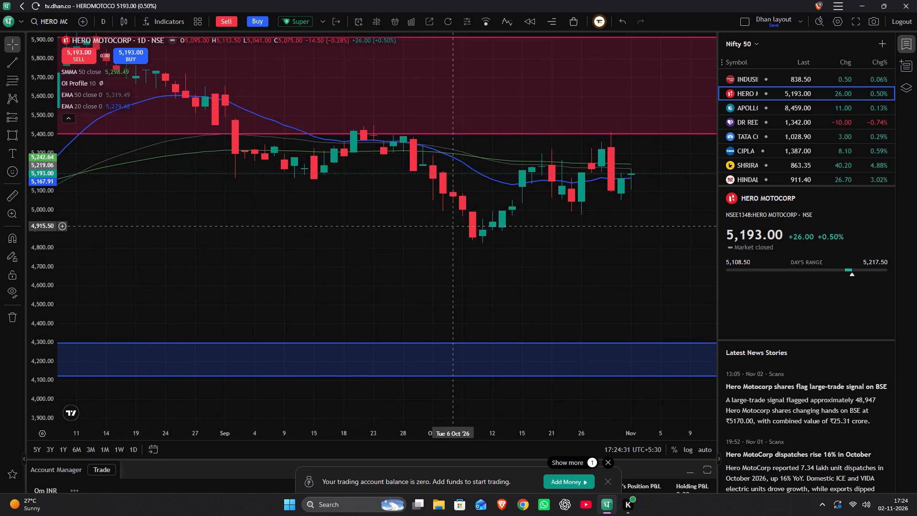
Examine Hero MotoCorp's daily price action back through 2025 around the monthly demand zones.
{"action": "scroll", "coordinate": [457, 228], "scroll_direction": "down", "scroll_amount": 9}
{"action": "left_click_drag", "start_coordinate": [180, 283], "coordinate": [418, 284]}
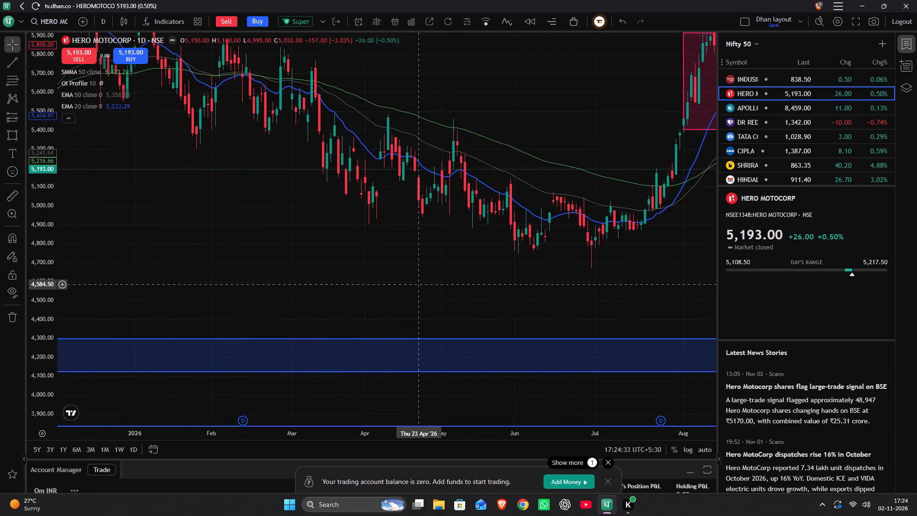
{"action": "left_click_drag", "start_coordinate": [418, 284], "coordinate": [418, 284]}
{"action": "scroll", "coordinate": [405, 288], "scroll_direction": "down", "scroll_amount": 8}
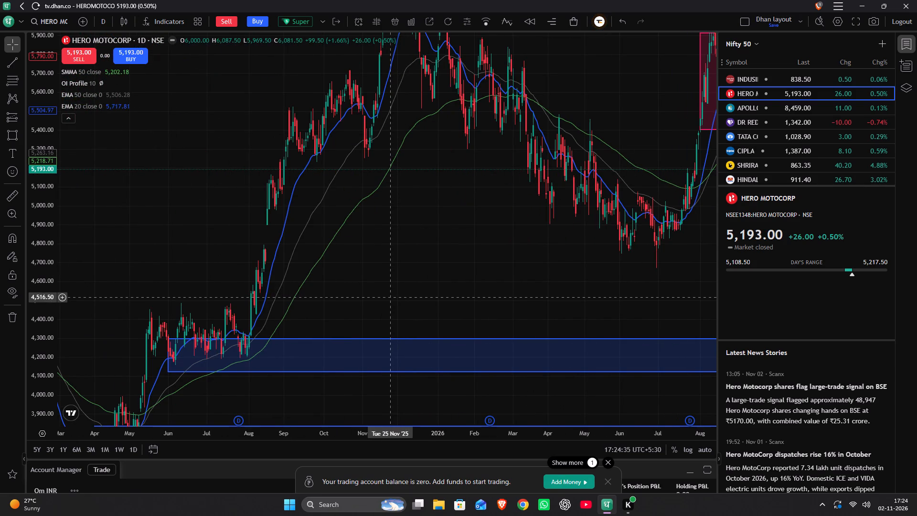
{"action": "left_click_drag", "start_coordinate": [268, 308], "coordinate": [333, 291]}
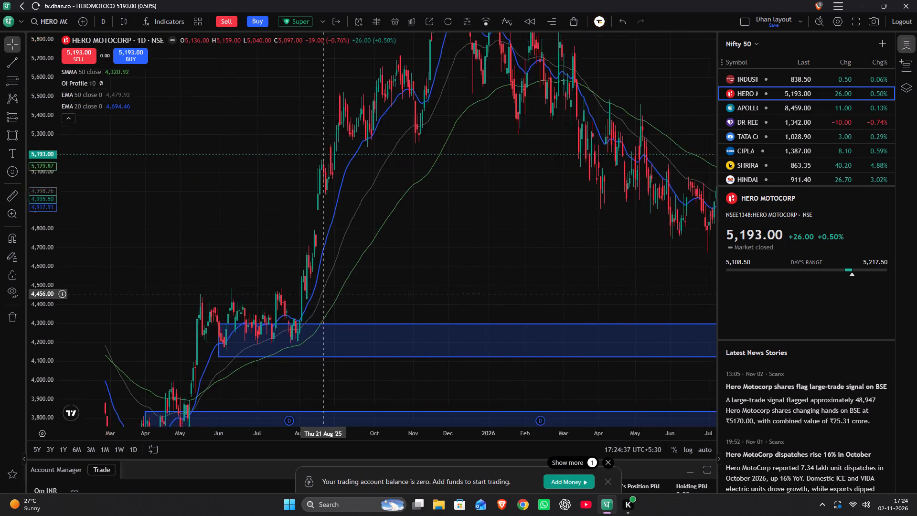
{"action": "left_click_drag", "start_coordinate": [333, 291], "coordinate": [393, 286]}
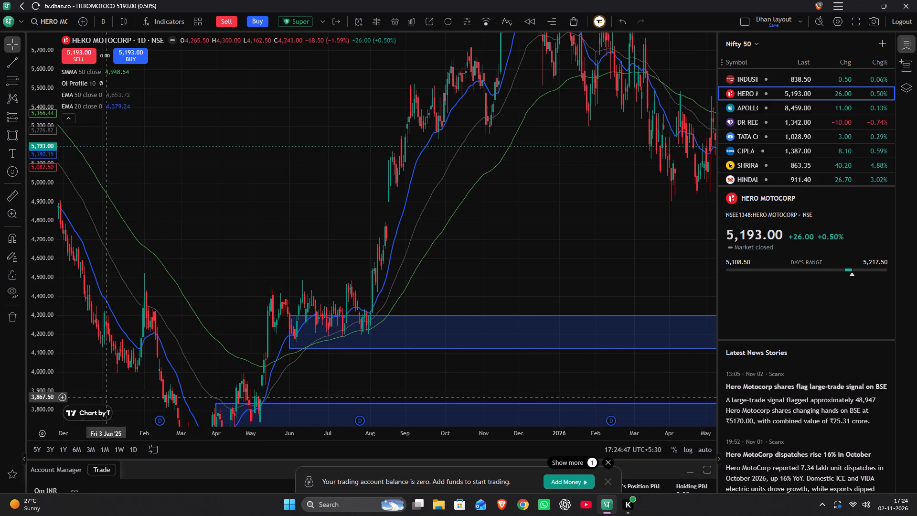
Examine Hero MotoCorp's daily candles around the June to August 2025 base and the rally out of the monthly demand zone.
{"action": "left_click_drag", "start_coordinate": [510, 252], "coordinate": [212, 345]}
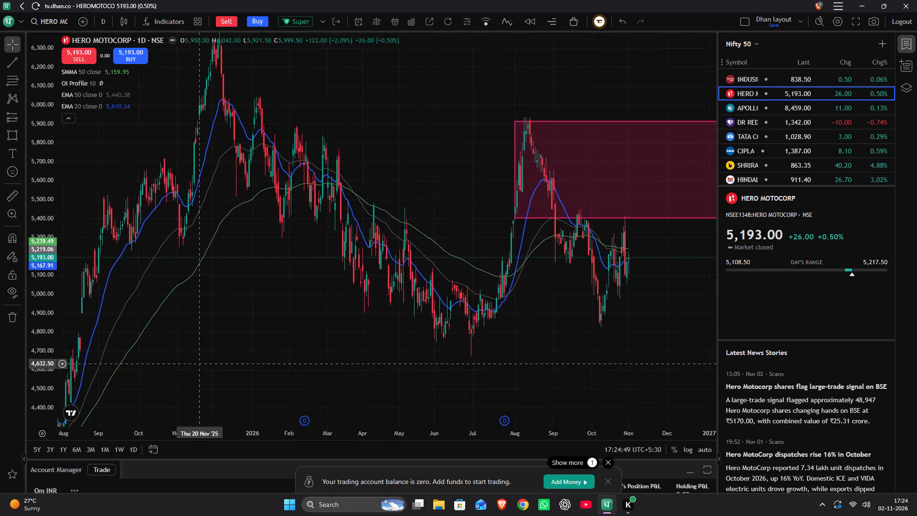
{"action": "left_click_drag", "start_coordinate": [212, 345], "coordinate": [547, 244]}
{"action": "scroll", "coordinate": [536, 240], "scroll_direction": "up", "scroll_amount": 3}
{"action": "left_click_drag", "start_coordinate": [326, 254], "coordinate": [446, 228]}
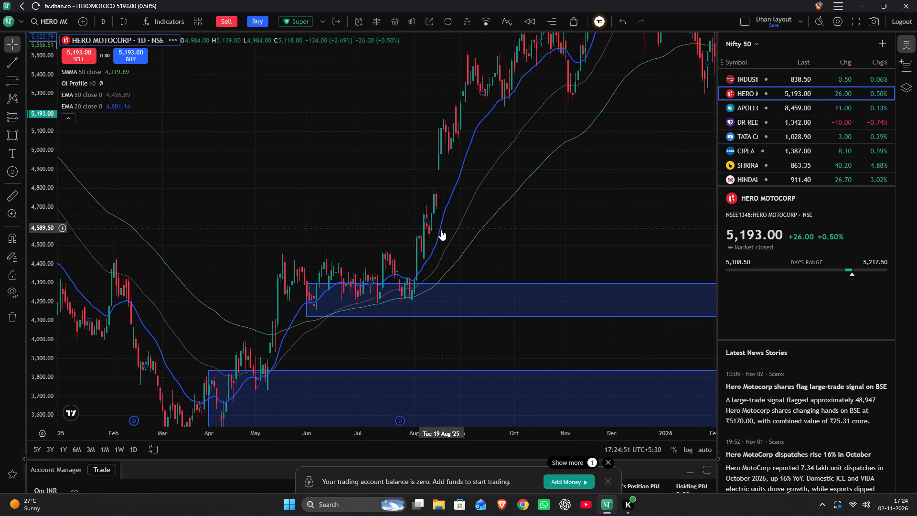
{"action": "scroll", "coordinate": [439, 230], "scroll_direction": "up", "scroll_amount": 9}
{"action": "left_click_drag", "start_coordinate": [260, 222], "coordinate": [558, 269]}
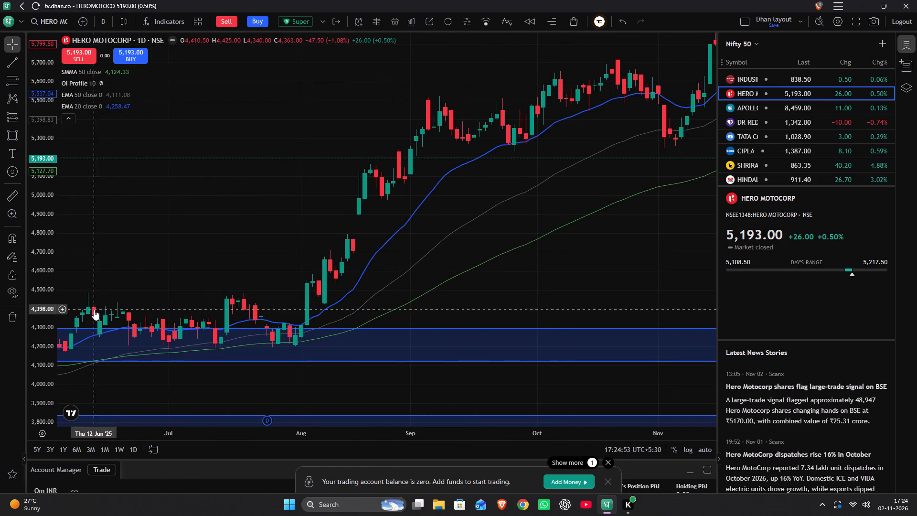
{"action": "scroll", "coordinate": [43, 312], "scroll_direction": "up", "scroll_amount": 14}
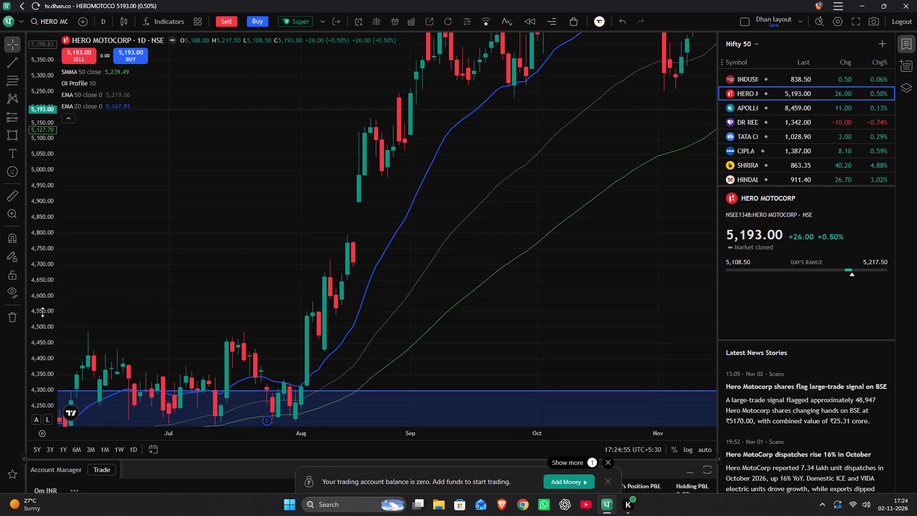
Draw a rectangle over the late-July 2025 daily base, from 31 July to 18 September 2025, between about 4,201 and 4,261.5.
{"action": "left_click_drag", "start_coordinate": [380, 335], "coordinate": [403, 260]}
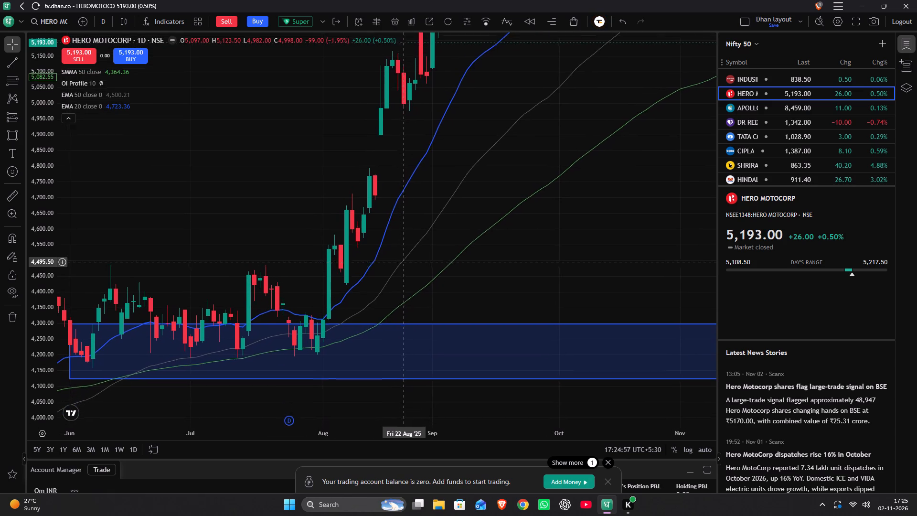
{"action": "left_click_drag", "start_coordinate": [403, 260], "coordinate": [445, 200]}
{"action": "scroll", "coordinate": [30, 306], "scroll_direction": "up", "scroll_amount": 8}
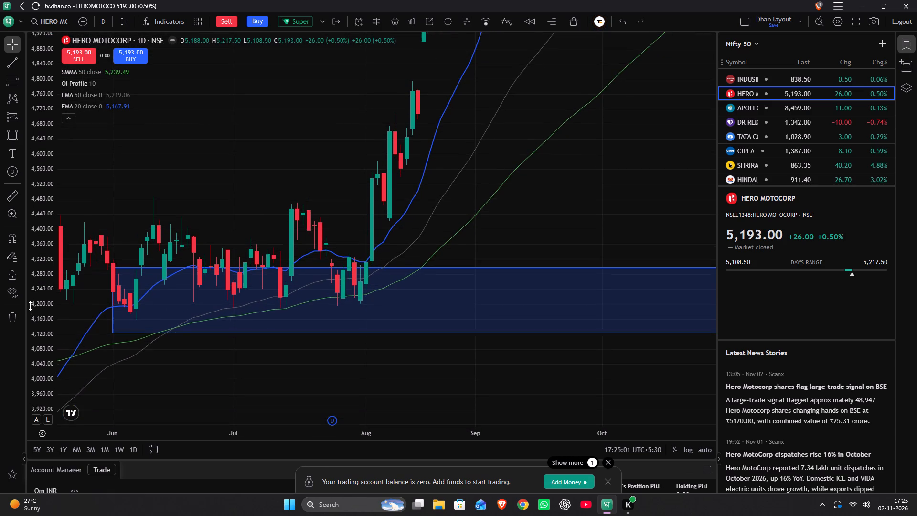
{"action": "scroll", "coordinate": [30, 306], "scroll_direction": "up", "scroll_amount": 4}
{"action": "scroll", "coordinate": [261, 263], "scroll_direction": "up", "scroll_amount": 3}
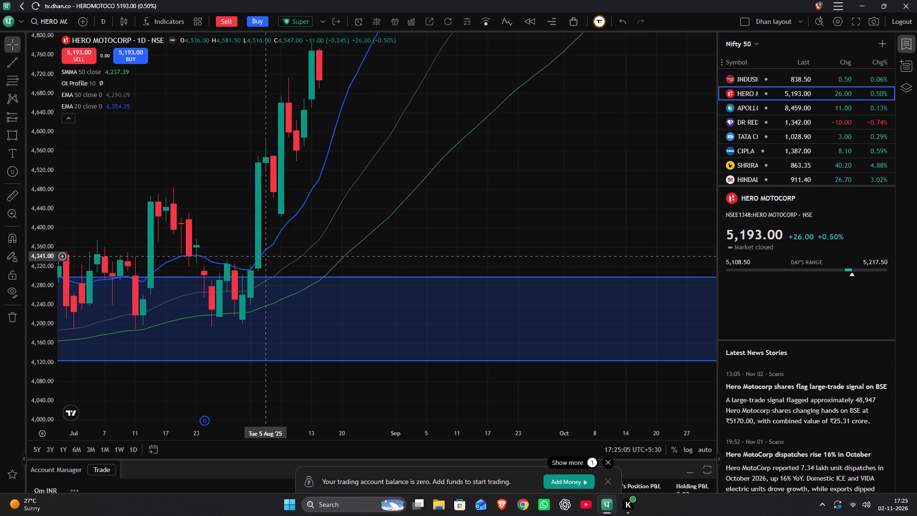
{"action": "left_click_drag", "start_coordinate": [320, 256], "coordinate": [355, 230]}
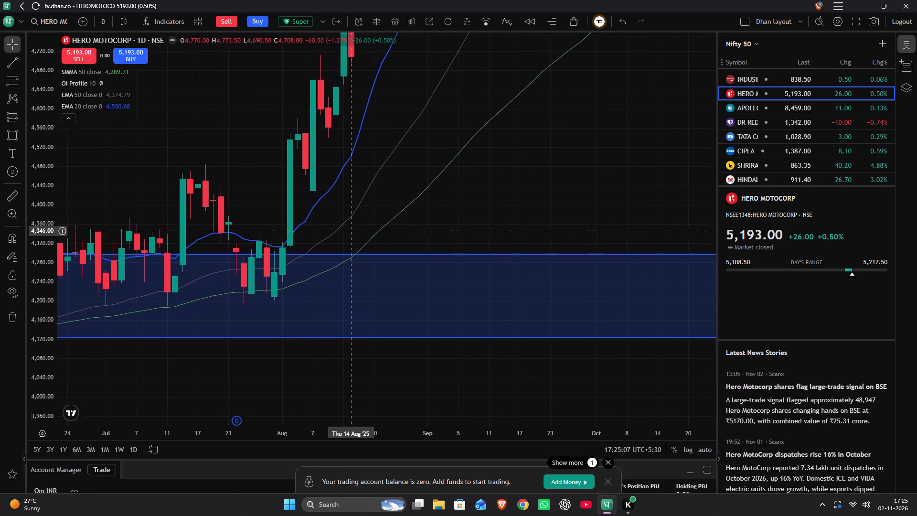
{"action": "left_click_drag", "start_coordinate": [355, 230], "coordinate": [364, 221]}
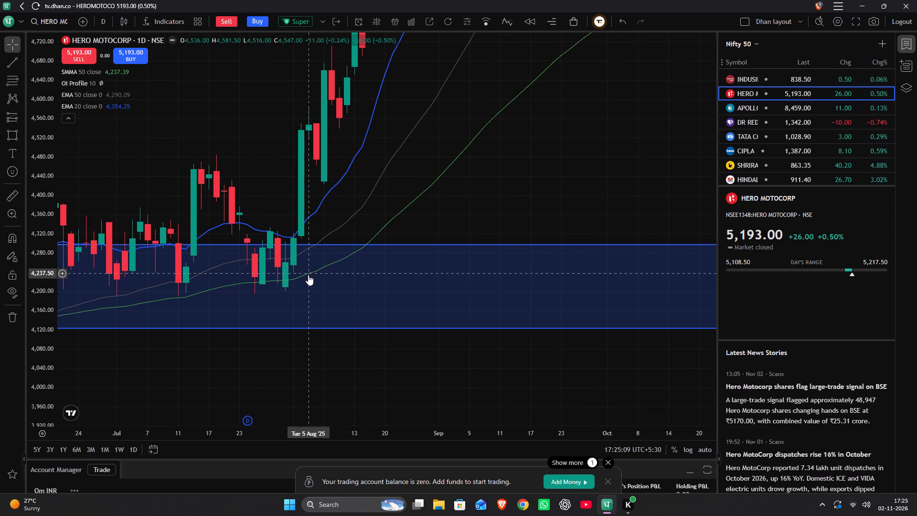
{"action": "key", "text": "alt+shift+r"}
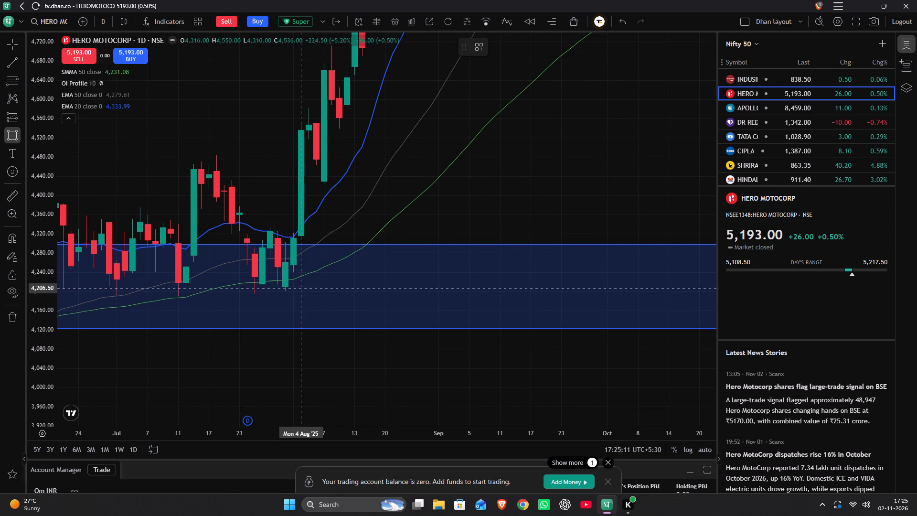
{"action": "left_click_drag", "start_coordinate": [286, 291], "coordinate": [525, 274]}
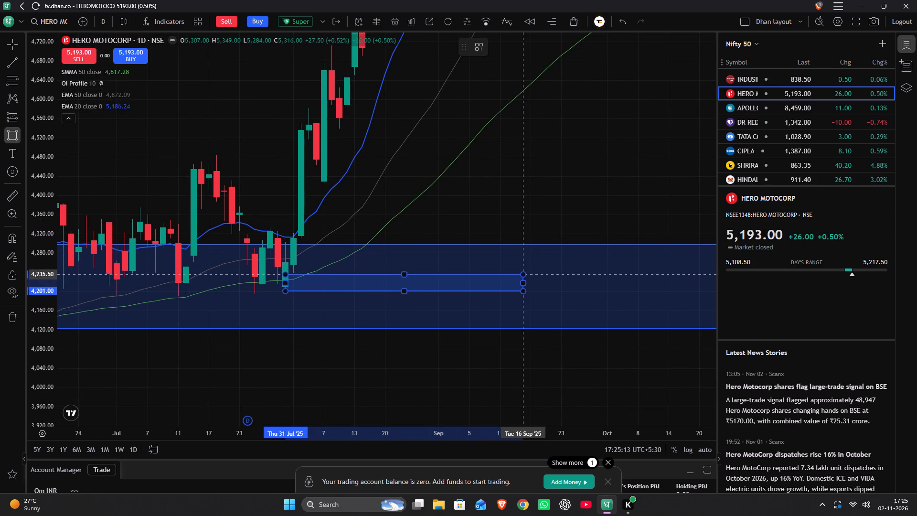
{"action": "left_click_drag", "start_coordinate": [525, 274], "coordinate": [536, 264]}
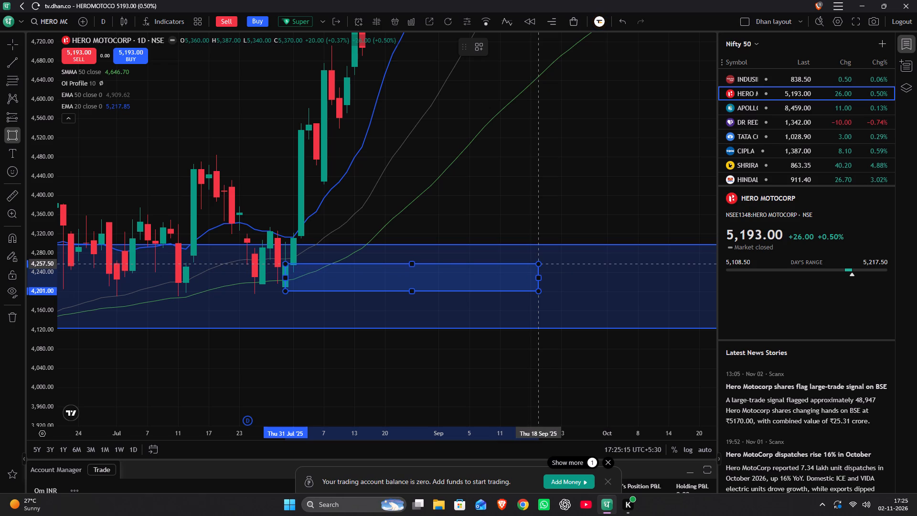
{"action": "left_click", "coordinate": [535, 264]}
{"action": "left_click", "coordinate": [481, 228]}
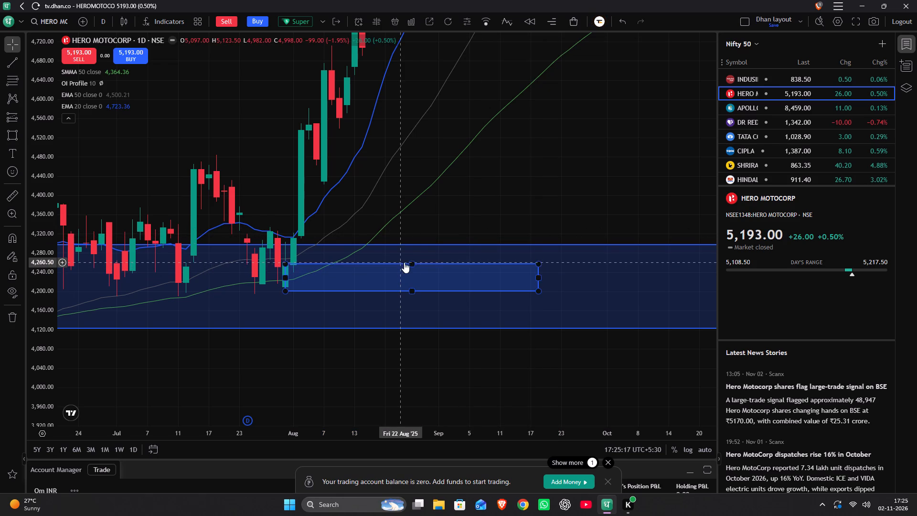
{"action": "left_click", "coordinate": [412, 264]}
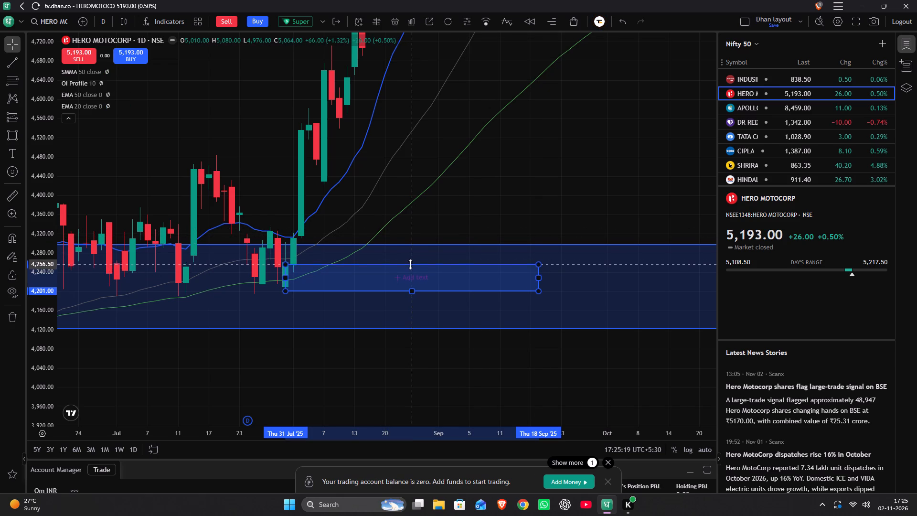
{"action": "left_click", "coordinate": [422, 224]}
Extend the new daily rectangle's end date to 1 August 2028, inside the surrounding monthly demand zone.
{"action": "scroll", "coordinate": [420, 231], "scroll_direction": "down", "scroll_amount": 6}
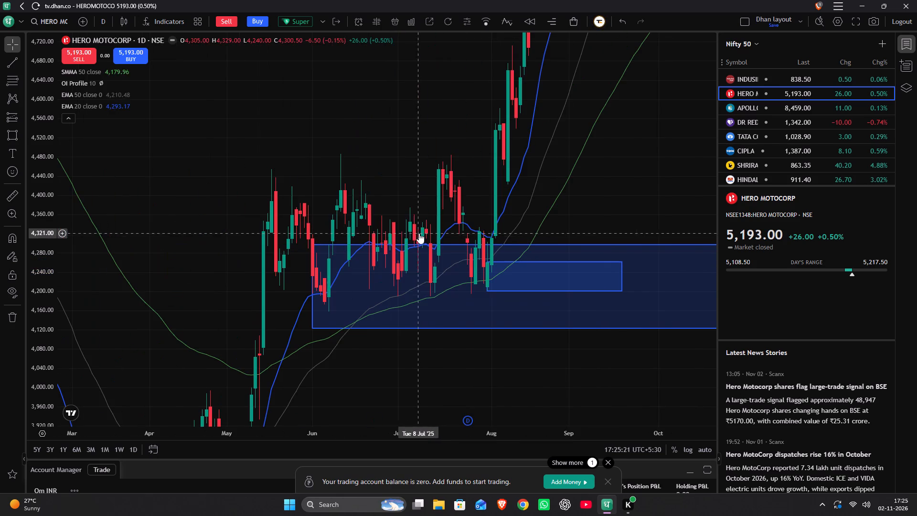
{"action": "left_click_drag", "start_coordinate": [554, 190], "coordinate": [1, 184]}
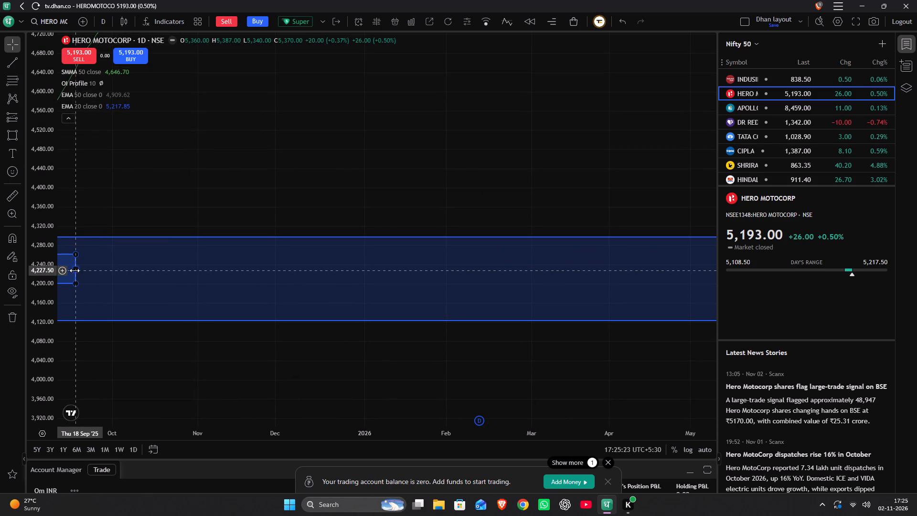
{"action": "left_click_drag", "start_coordinate": [74, 270], "coordinate": [695, 279]}
{"action": "left_click_drag", "start_coordinate": [572, 204], "coordinate": [555, 206]}
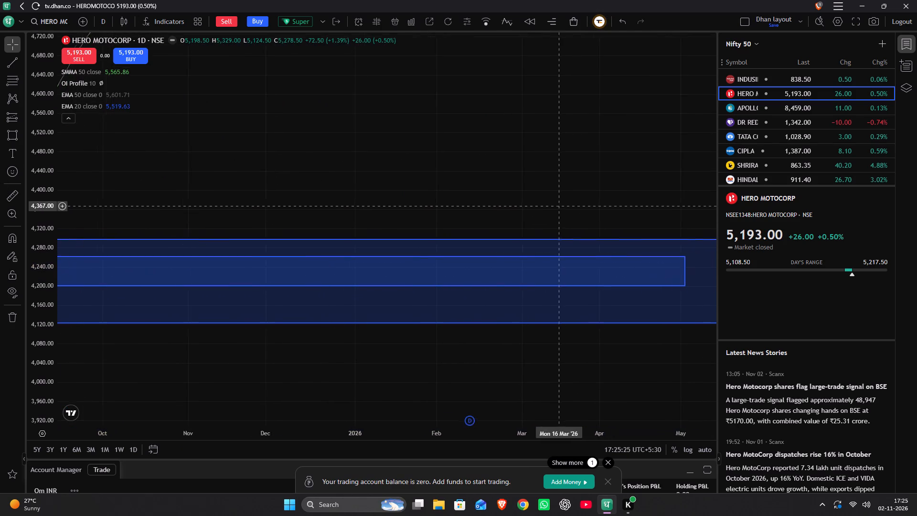
{"action": "left_click_drag", "start_coordinate": [555, 206], "coordinate": [120, 352]}
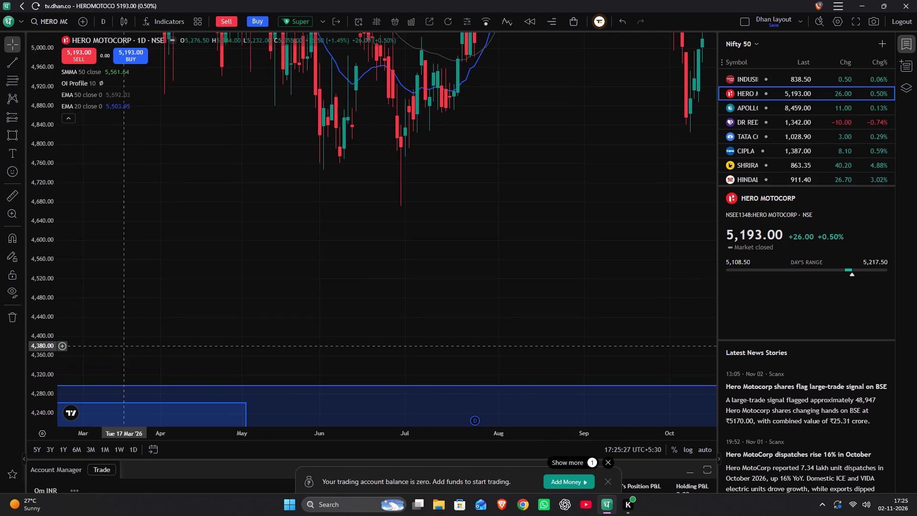
{"action": "left_click_drag", "start_coordinate": [153, 356], "coordinate": [140, 371]}
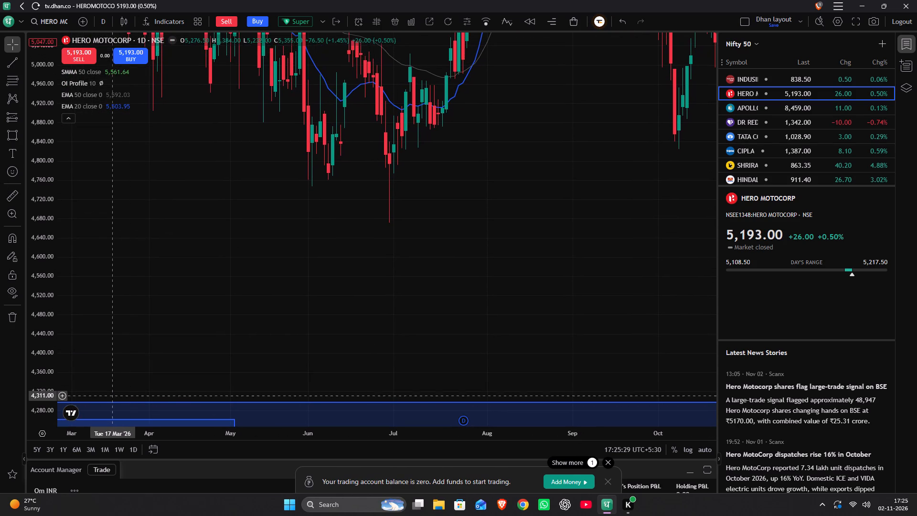
{"action": "left_click_drag", "start_coordinate": [145, 383], "coordinate": [170, 242]}
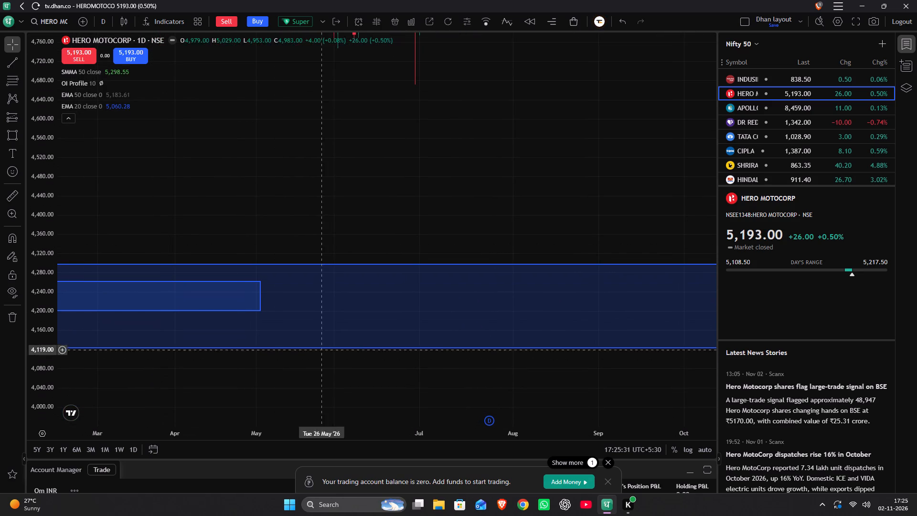
{"action": "left_click_drag", "start_coordinate": [262, 298], "coordinate": [858, 314]}
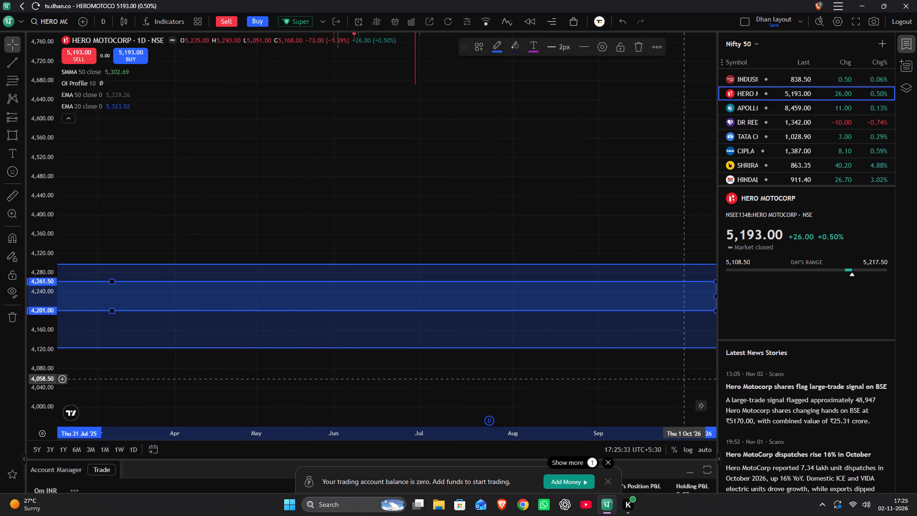
{"action": "left_click_drag", "start_coordinate": [677, 379], "coordinate": [485, 448]}
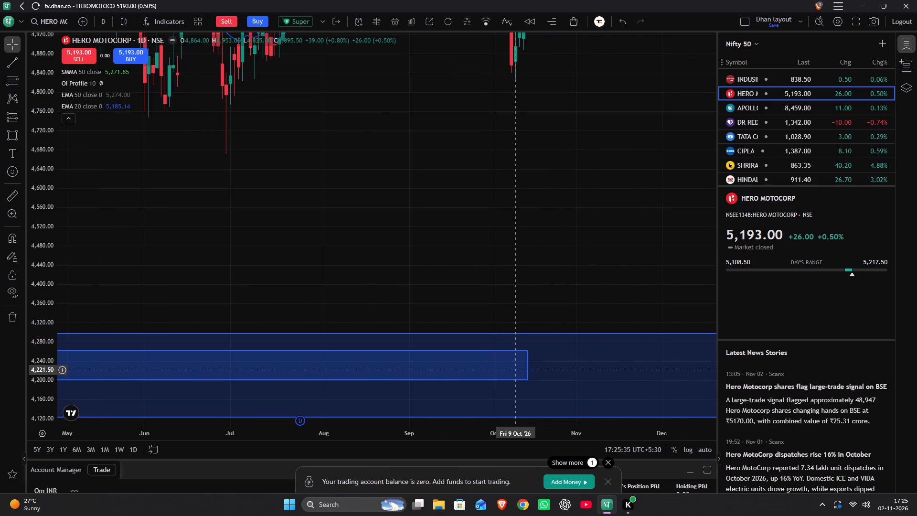
{"action": "scroll", "coordinate": [515, 369], "scroll_direction": "down", "scroll_amount": 19}
{"action": "left_click_drag", "start_coordinate": [604, 268], "coordinate": [133, 250]}
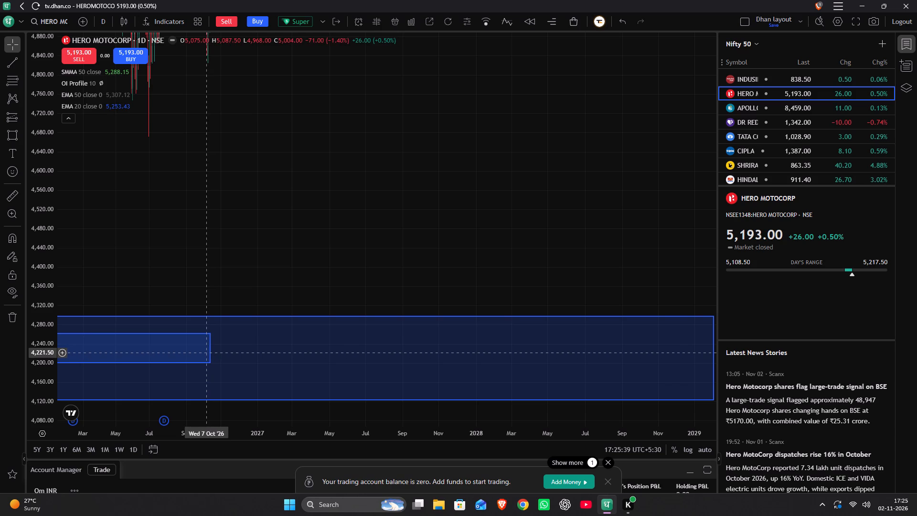
{"action": "left_click_drag", "start_coordinate": [211, 349], "coordinate": [603, 332]}
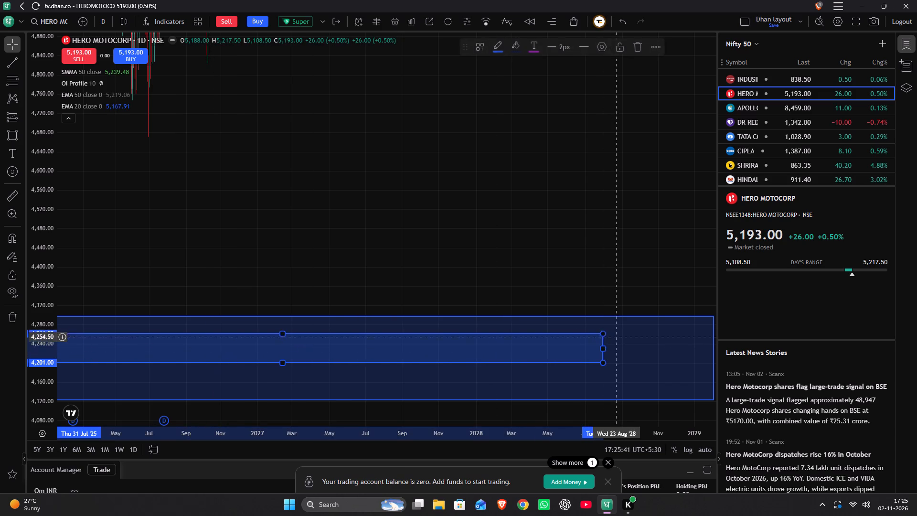
Apply the DEMAND ZONE template to the daily rectangle inside the monthly demand zone.
{"action": "scroll", "coordinate": [554, 269], "scroll_direction": "down", "scroll_amount": 11}
{"action": "scroll", "coordinate": [32, 246], "scroll_direction": "down", "scroll_amount": 3}
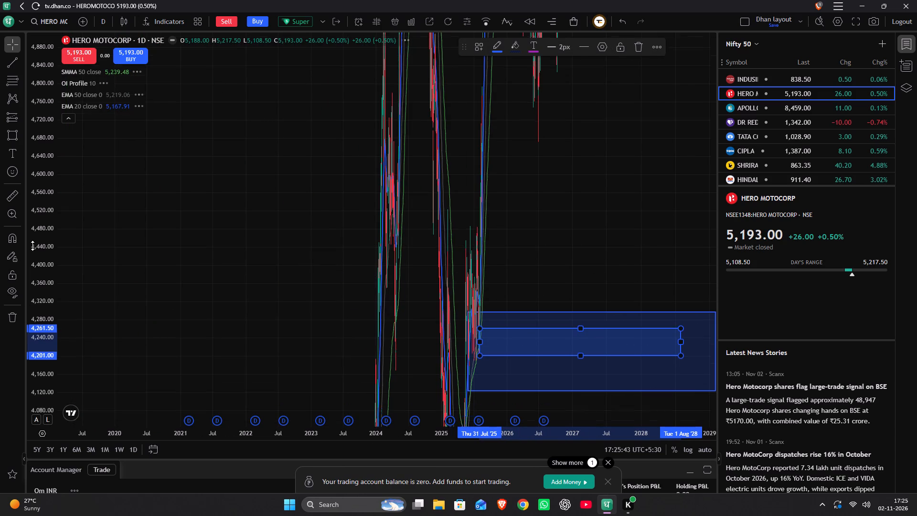
{"action": "scroll", "coordinate": [32, 246], "scroll_direction": "down", "scroll_amount": 19}
{"action": "left_click_drag", "start_coordinate": [486, 161], "coordinate": [218, 371]}
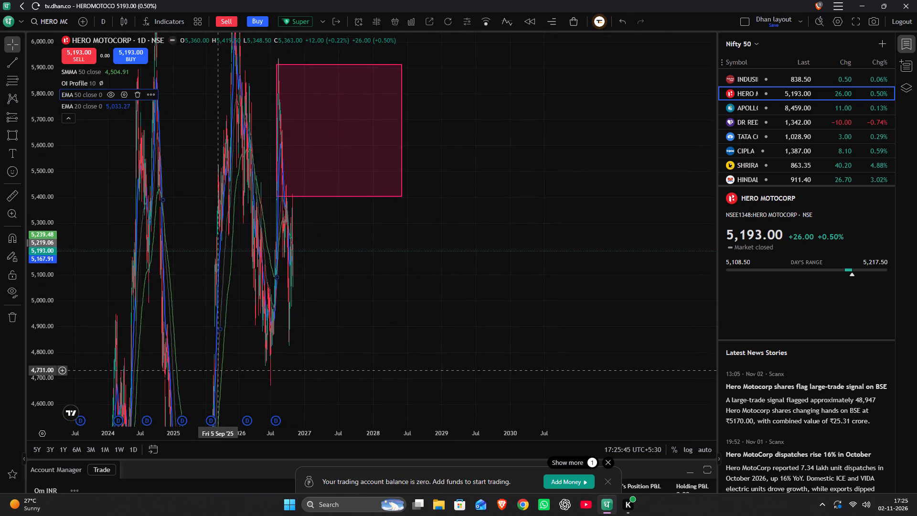
{"action": "left_click_drag", "start_coordinate": [218, 371], "coordinate": [452, 139]}
{"action": "scroll", "coordinate": [436, 145], "scroll_direction": "up", "scroll_amount": 1}
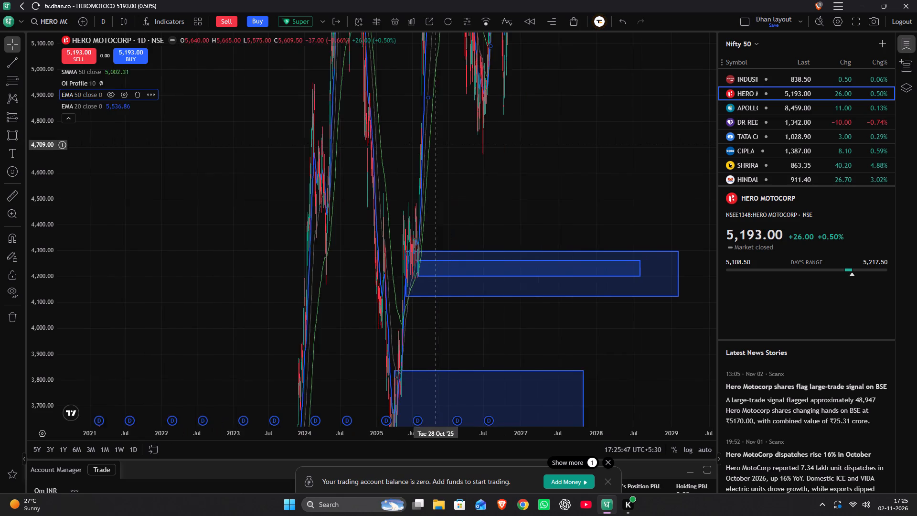
{"action": "scroll", "coordinate": [435, 145], "scroll_direction": "up", "scroll_amount": 3}
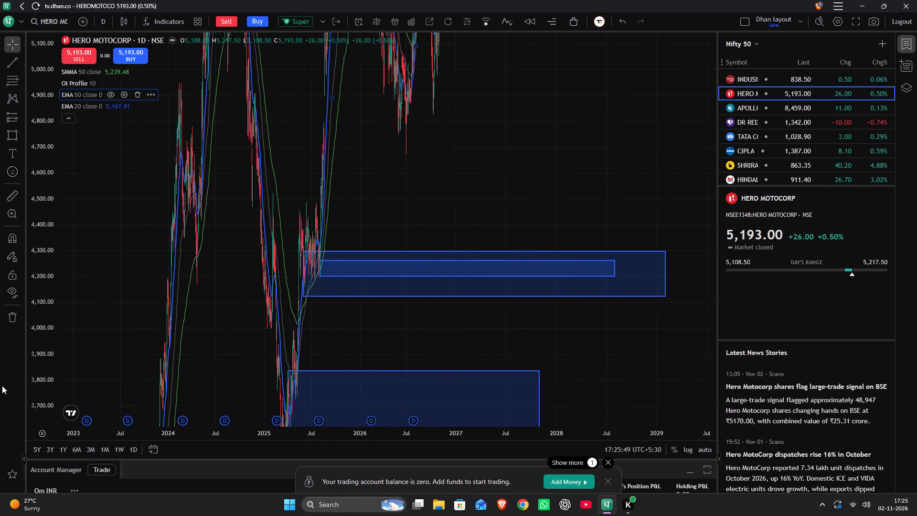
{"action": "scroll", "coordinate": [234, 316], "scroll_direction": "up", "scroll_amount": 4}
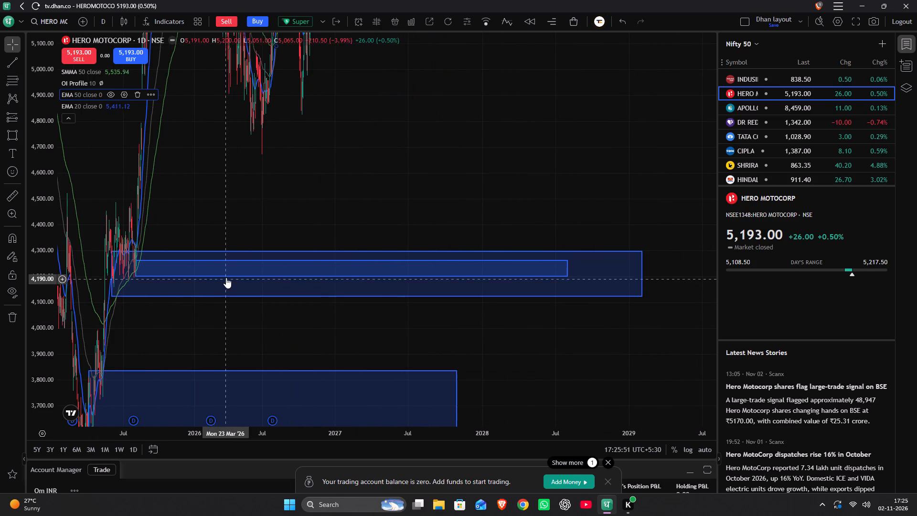
{"action": "double_click", "coordinate": [227, 276]}
{"action": "left_click", "coordinate": [388, 332]}
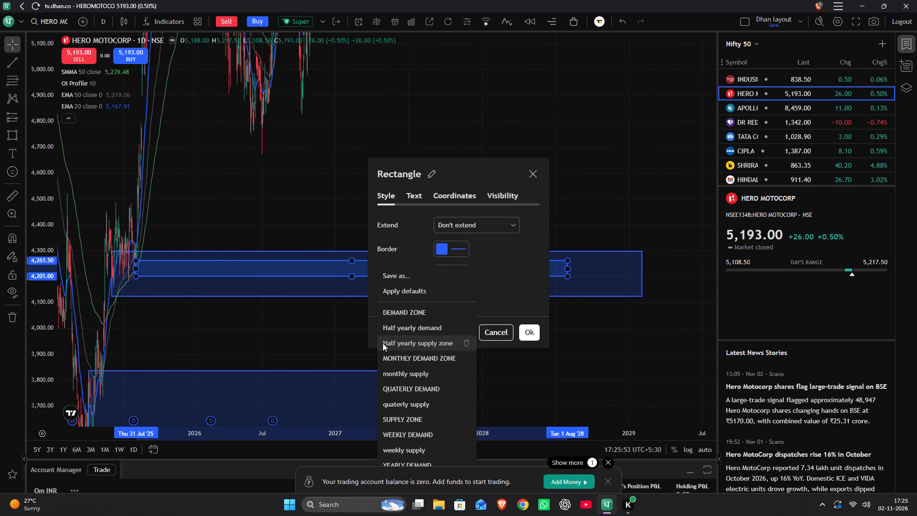
{"action": "left_click", "coordinate": [401, 310]}
{"action": "left_click", "coordinate": [535, 339]}
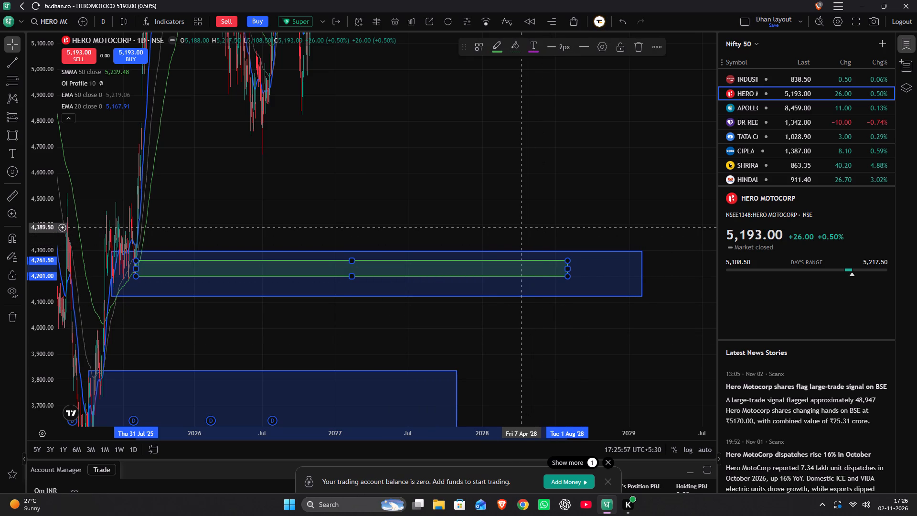
Examine Hero MotoCorp's daily price action around the green demand zone and the mid-2025 base for further zones.
{"action": "left_click_drag", "start_coordinate": [514, 192], "coordinate": [505, 276]}
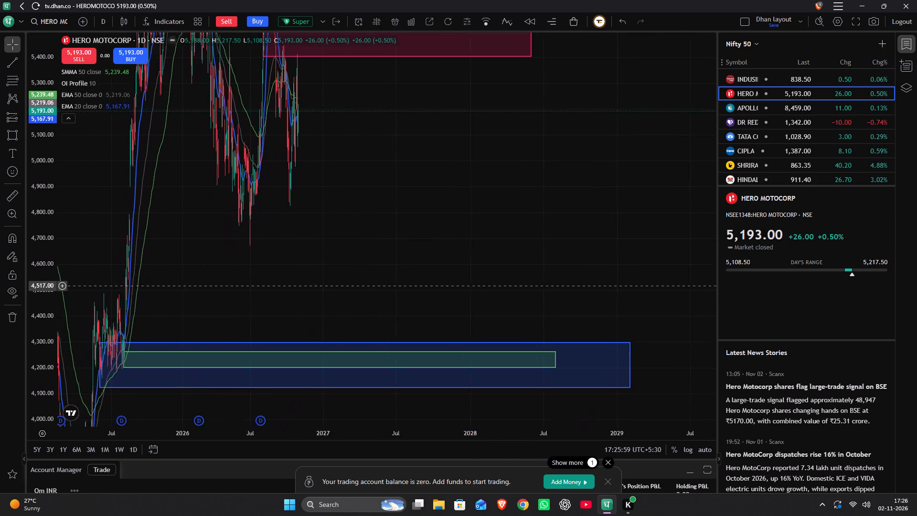
{"action": "left_click_drag", "start_coordinate": [505, 276], "coordinate": [525, 245]}
{"action": "scroll", "coordinate": [523, 244], "scroll_direction": "up", "scroll_amount": 4}
{"action": "left_click_drag", "start_coordinate": [216, 260], "coordinate": [610, 255]}
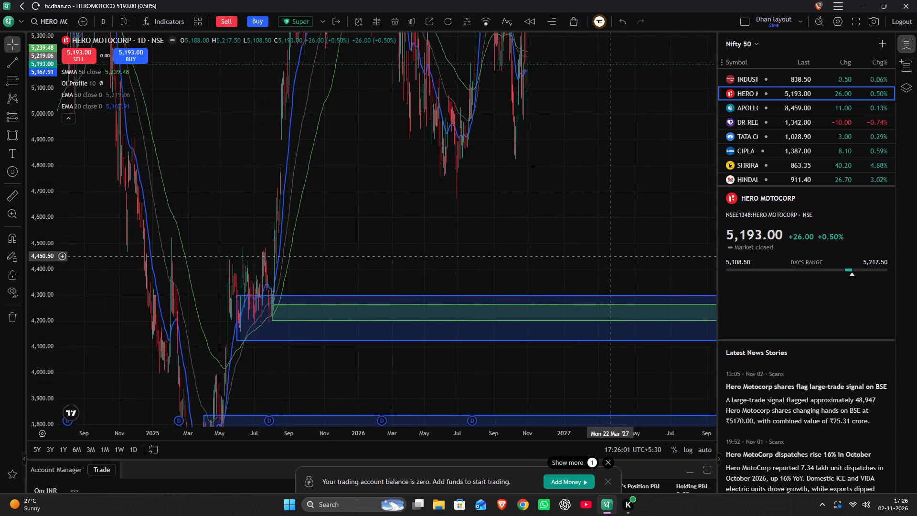
{"action": "left_click_drag", "start_coordinate": [610, 255], "coordinate": [605, 261]}
{"action": "left_click_drag", "start_coordinate": [362, 232], "coordinate": [475, 228]}
{"action": "scroll", "coordinate": [472, 226], "scroll_direction": "up", "scroll_amount": 7}
{"action": "left_click_drag", "start_coordinate": [241, 245], "coordinate": [474, 231]}
{"action": "scroll", "coordinate": [467, 233], "scroll_direction": "up", "scroll_amount": 4}
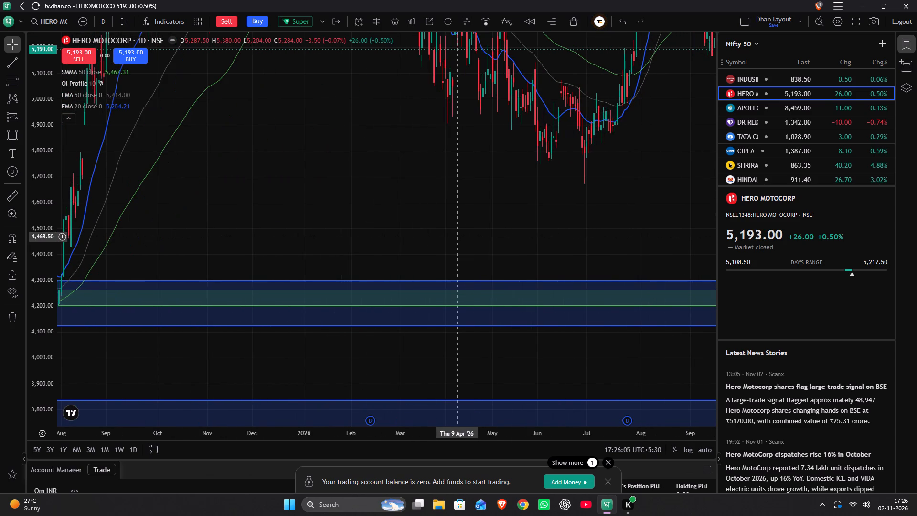
{"action": "left_click_drag", "start_coordinate": [238, 249], "coordinate": [420, 241]}
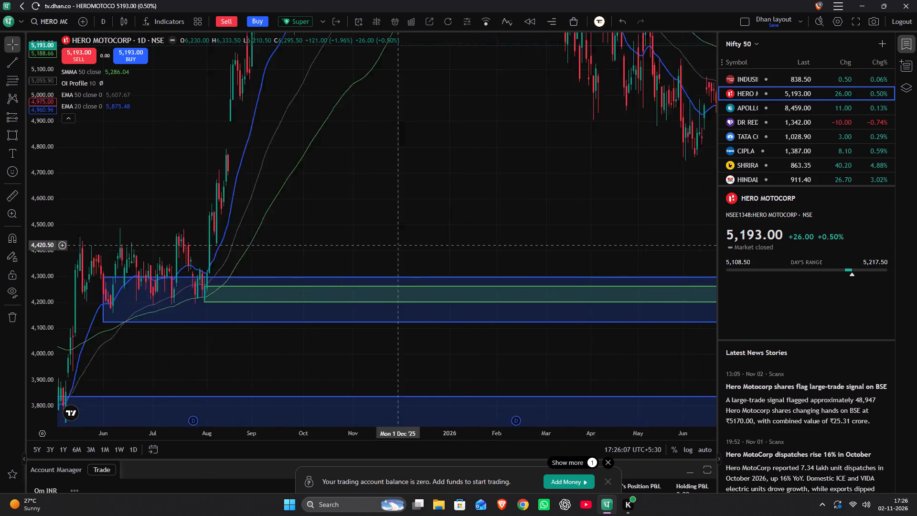
Examine Hero MotoCorp's daily price action around the April and June 2025 monthly demand zones and the latest candles below the supply zone.
{"action": "left_click_drag", "start_coordinate": [420, 241], "coordinate": [531, 217]}
{"action": "scroll", "coordinate": [520, 219], "scroll_direction": "up", "scroll_amount": 4}
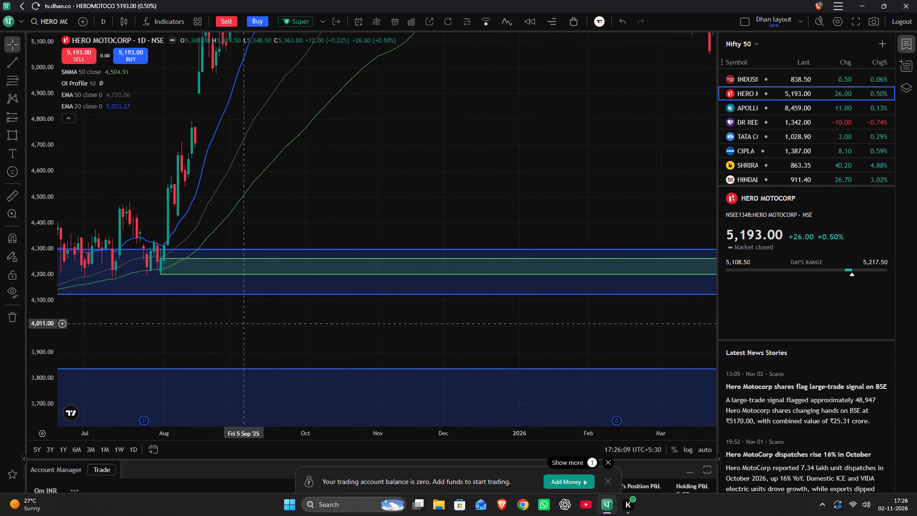
{"action": "left_click_drag", "start_coordinate": [169, 326], "coordinate": [469, 228]}
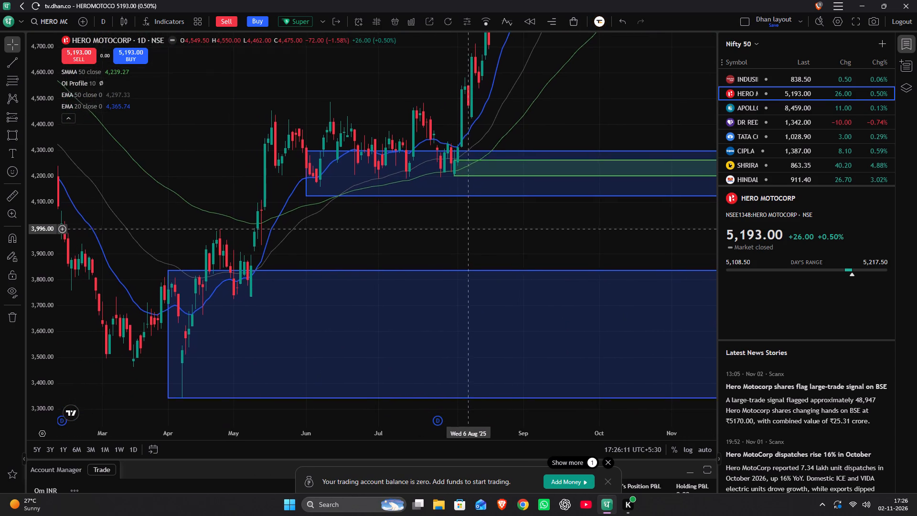
{"action": "left_click_drag", "start_coordinate": [469, 228], "coordinate": [535, 156]}
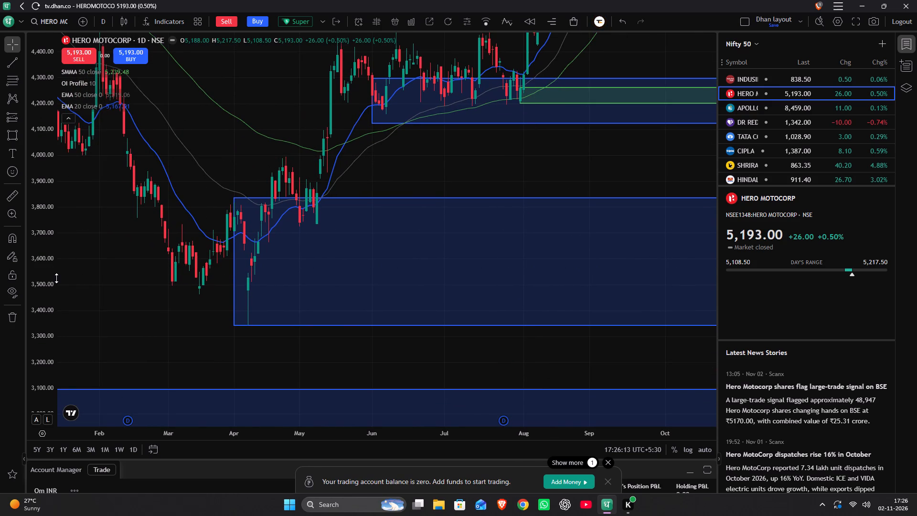
{"action": "scroll", "coordinate": [53, 277], "scroll_direction": "up", "scroll_amount": 12}
{"action": "scroll", "coordinate": [192, 266], "scroll_direction": "up", "scroll_amount": 4}
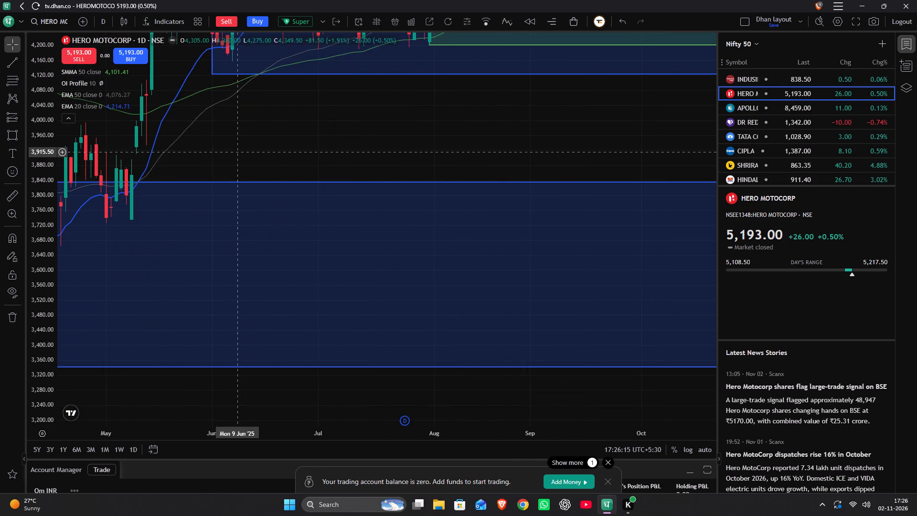
{"action": "left_click_drag", "start_coordinate": [193, 152], "coordinate": [408, 147]}
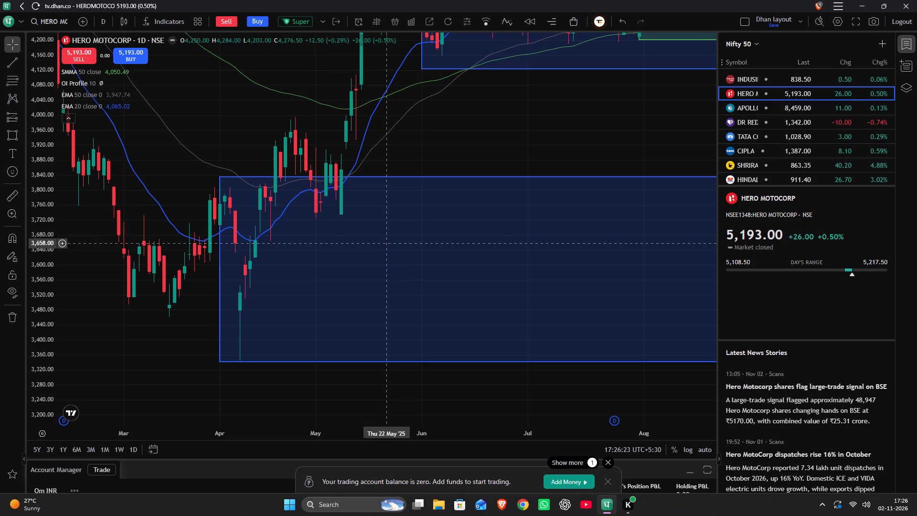
{"action": "left_click_drag", "start_coordinate": [511, 140], "coordinate": [261, 306]}
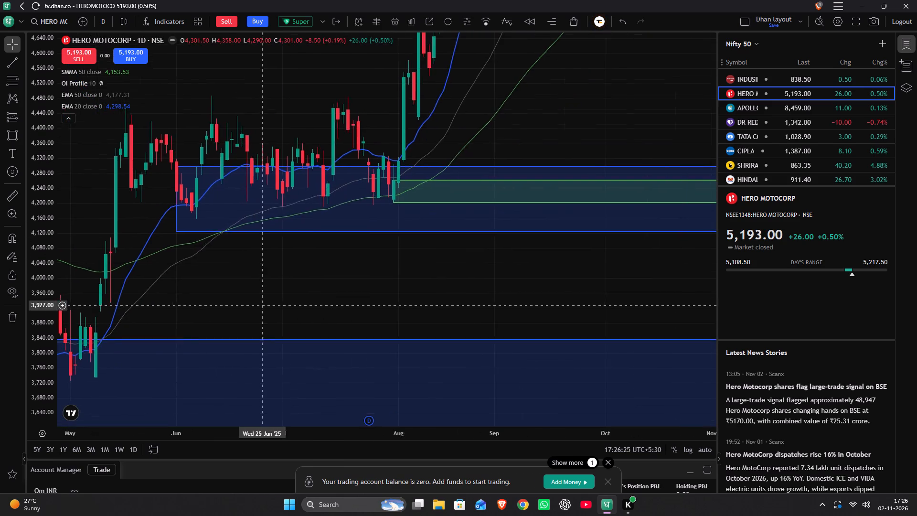
{"action": "left_click_drag", "start_coordinate": [261, 306], "coordinate": [260, 306]}
{"action": "scroll", "coordinate": [257, 310], "scroll_direction": "down", "scroll_amount": 11}
{"action": "left_click_drag", "start_coordinate": [319, 215], "coordinate": [67, 515]}
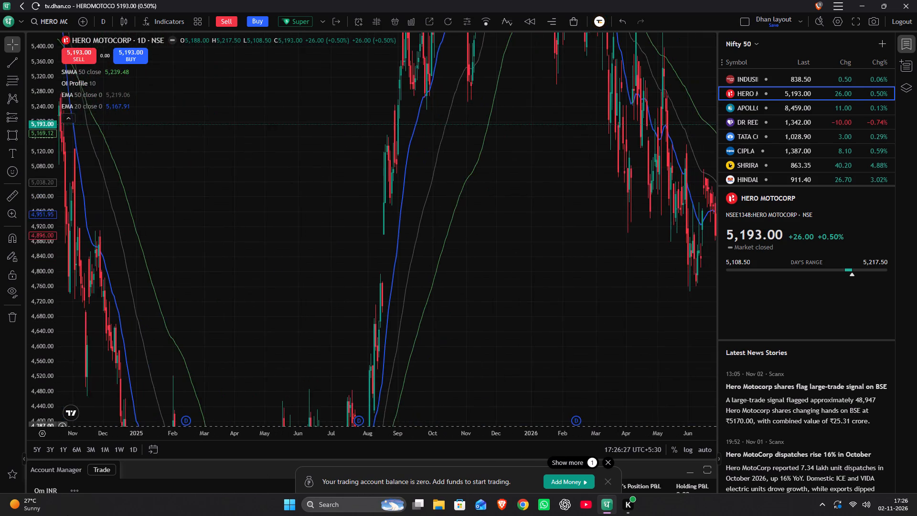
{"action": "left_click_drag", "start_coordinate": [67, 515], "coordinate": [0, 404]}
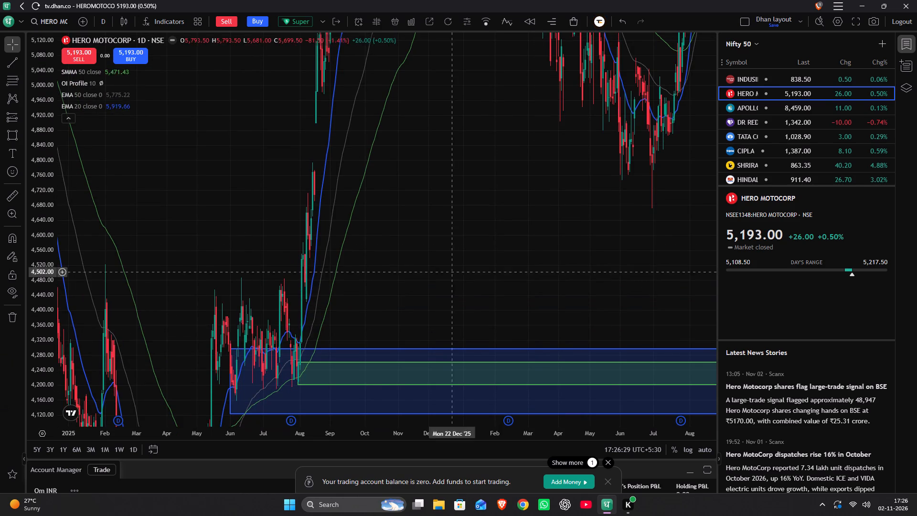
{"action": "left_click_drag", "start_coordinate": [607, 223], "coordinate": [0, 473]}
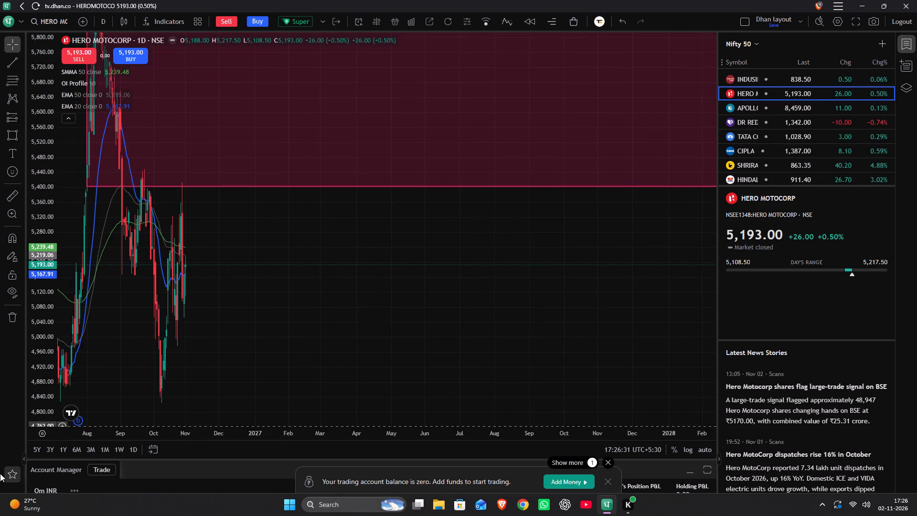
{"action": "left_click_drag", "start_coordinate": [0, 473], "coordinate": [212, 329]}
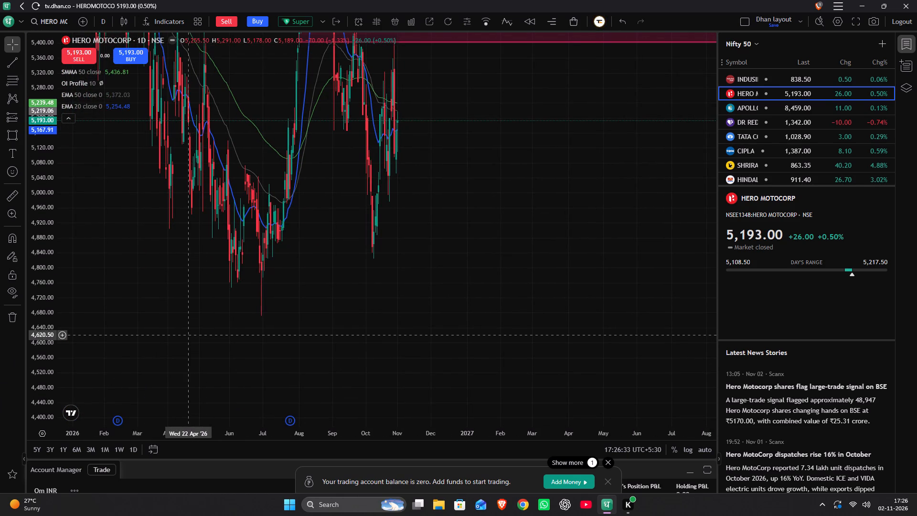
Switch the Hero MotoCorp chart to the 3-month interval.
{"action": "key", "text": "3"}
{"action": "key", "text": "m"}
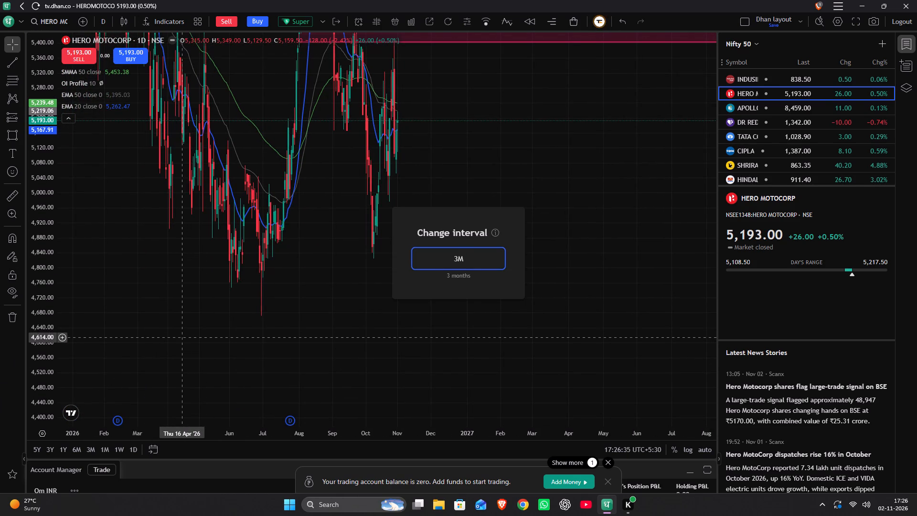
{"action": "key", "text": "Return"}
Examine Hero MotoCorp's quarterly candles around the existing monthly demand zones for a quarterly demand base.
{"action": "scroll", "coordinate": [213, 341], "scroll_direction": "down", "scroll_amount": 1}
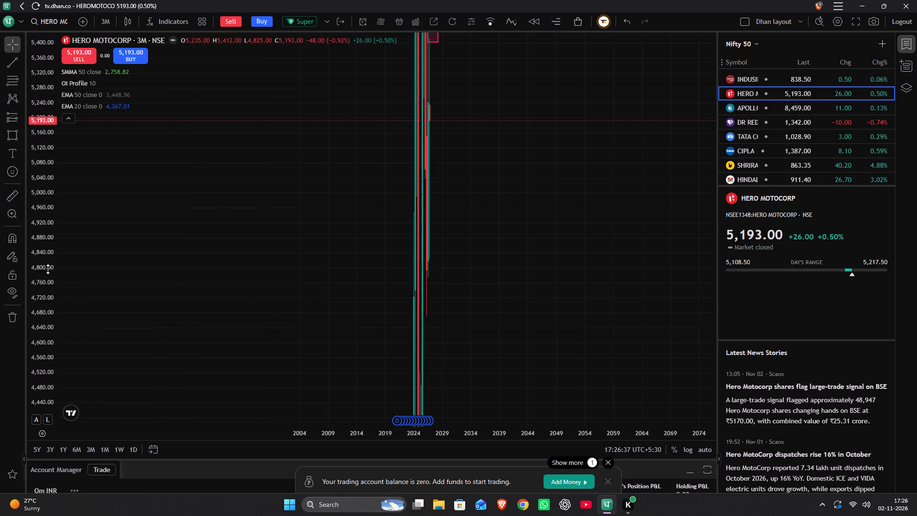
{"action": "scroll", "coordinate": [44, 269], "scroll_direction": "down", "scroll_amount": 5}
{"action": "scroll", "coordinate": [40, 275], "scroll_direction": "down", "scroll_amount": 20}
{"action": "scroll", "coordinate": [40, 275], "scroll_direction": "down", "scroll_amount": 5}
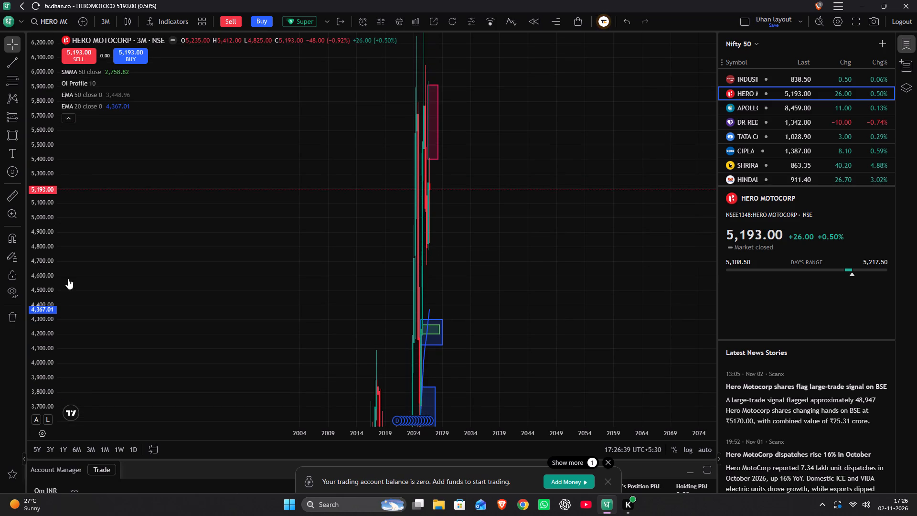
{"action": "scroll", "coordinate": [184, 297], "scroll_direction": "up", "scroll_amount": 9}
{"action": "left_click_drag", "start_coordinate": [176, 296], "coordinate": [178, 297]}
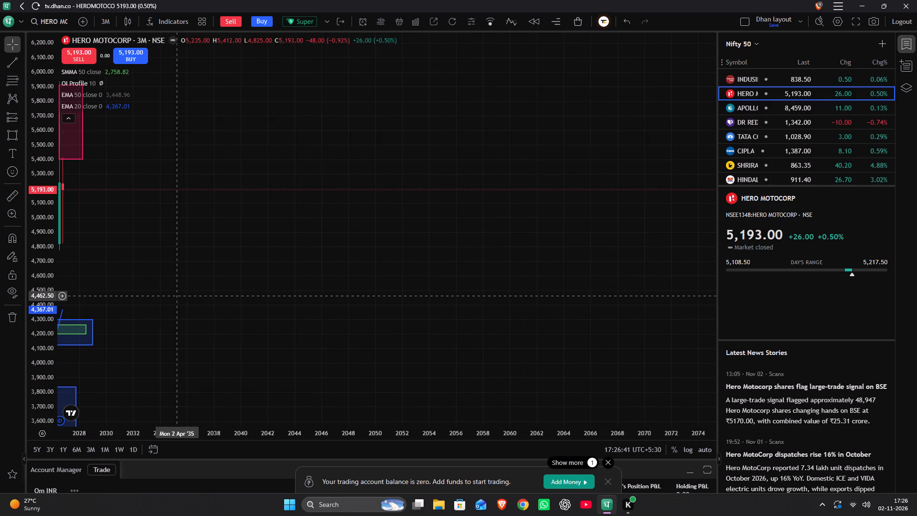
{"action": "left_click_drag", "start_coordinate": [178, 297], "coordinate": [741, 284]}
{"action": "scroll", "coordinate": [631, 258], "scroll_direction": "up", "scroll_amount": 15}
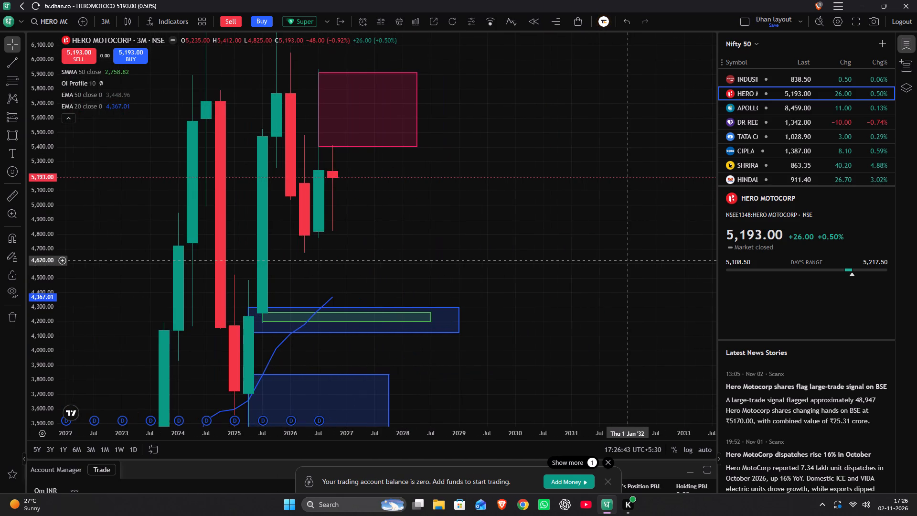
{"action": "left_click_drag", "start_coordinate": [521, 388], "coordinate": [547, 287]}
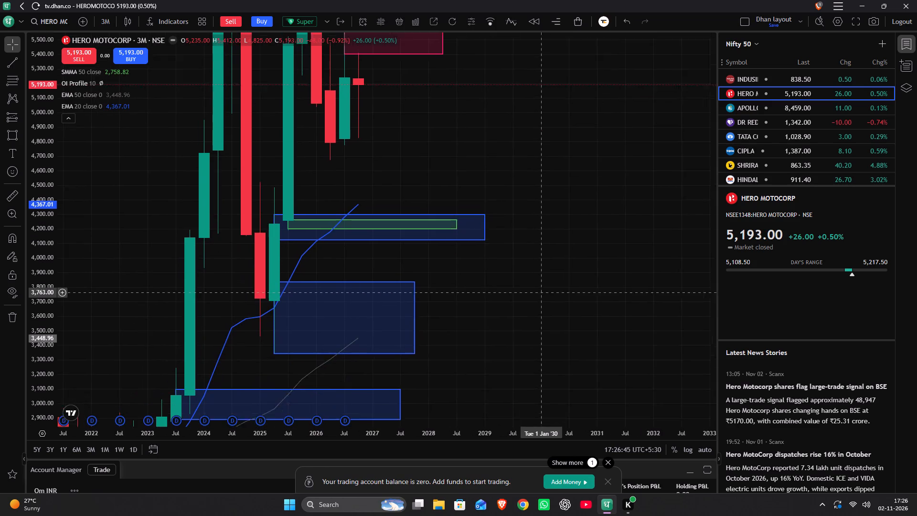
{"action": "left_click_drag", "start_coordinate": [547, 287], "coordinate": [551, 270]}
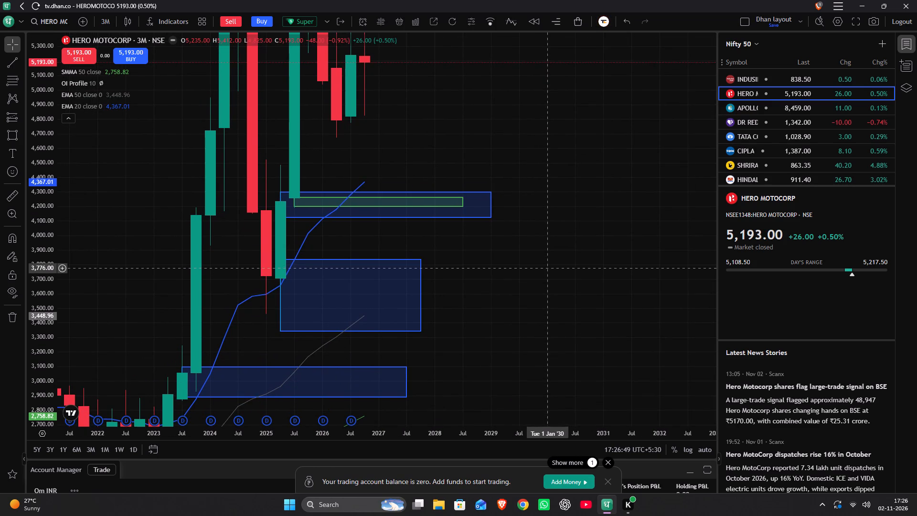
{"action": "left_click_drag", "start_coordinate": [549, 267], "coordinate": [576, 287]}
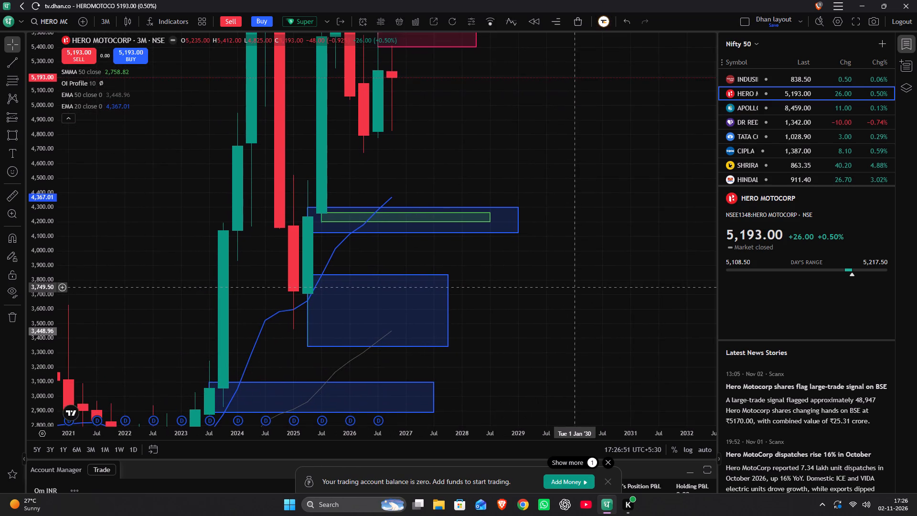
{"action": "left_click_drag", "start_coordinate": [576, 287], "coordinate": [576, 288]}
{"action": "left_click", "coordinate": [5, 288]}
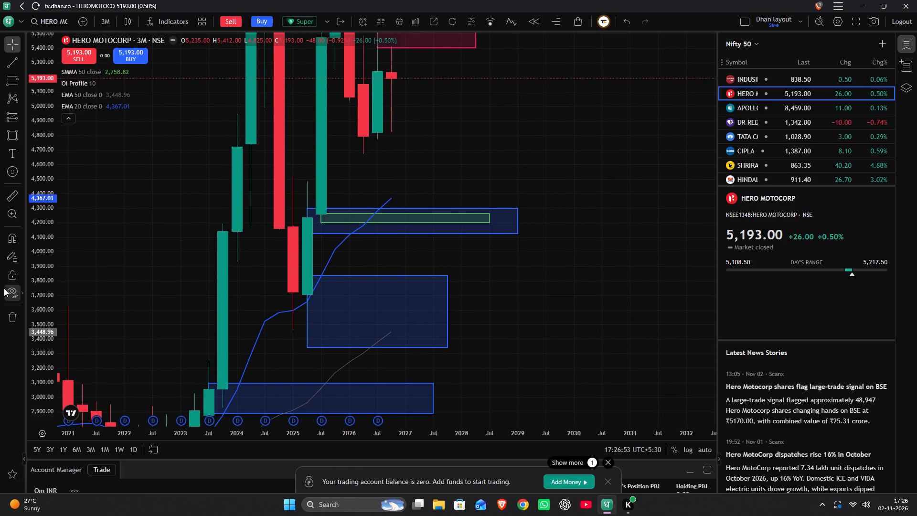
{"action": "left_click", "coordinate": [3, 288]}
Draw a rectangle over the April 2025 quarterly base, from 1 April 2025 to 1 July 2031, between about 3,339 and 4,232.5.
{"action": "key", "text": "alt+shift+r"}
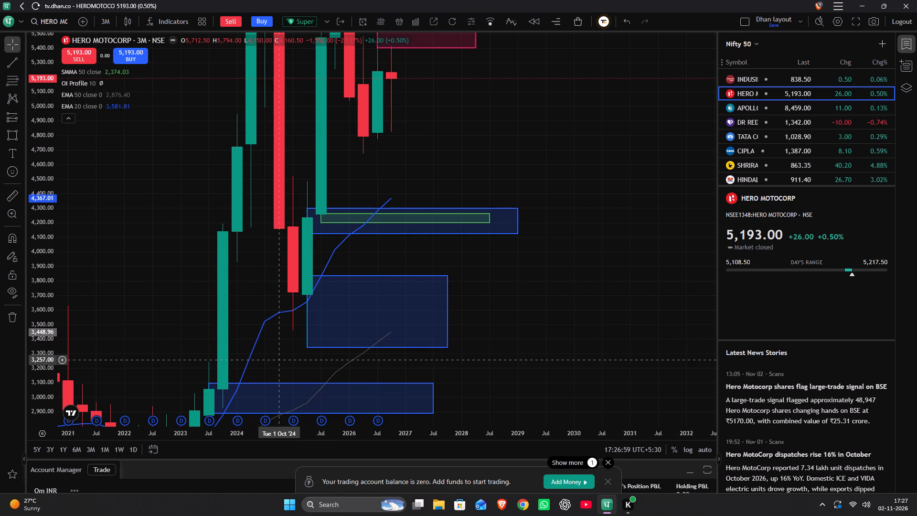
{"action": "key", "text": "alt+shift+r"}
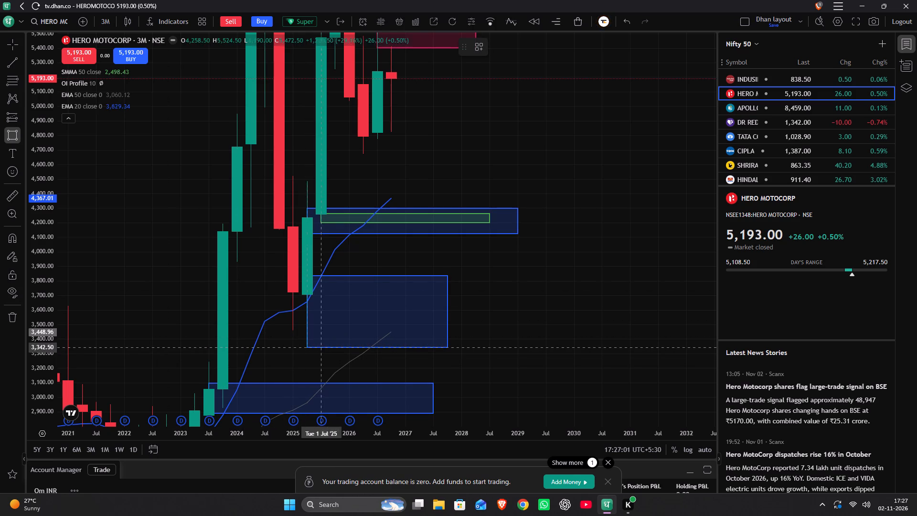
{"action": "left_click_drag", "start_coordinate": [306, 348], "coordinate": [512, 308]}
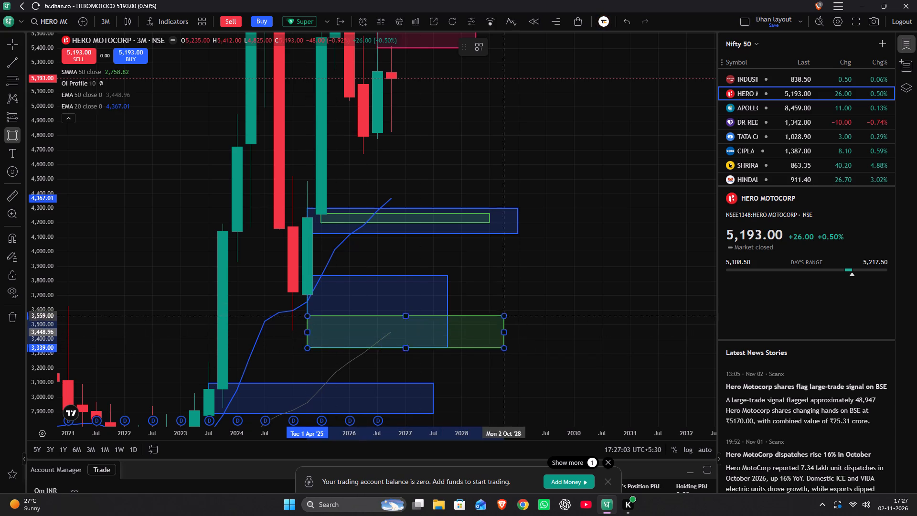
{"action": "left_click_drag", "start_coordinate": [512, 308], "coordinate": [642, 218]}
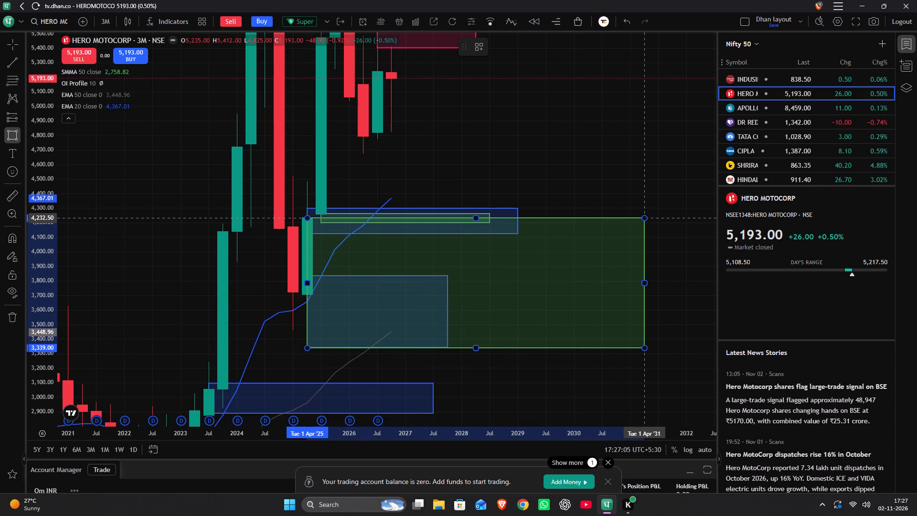
{"action": "left_click_drag", "start_coordinate": [642, 218], "coordinate": [662, 218]}
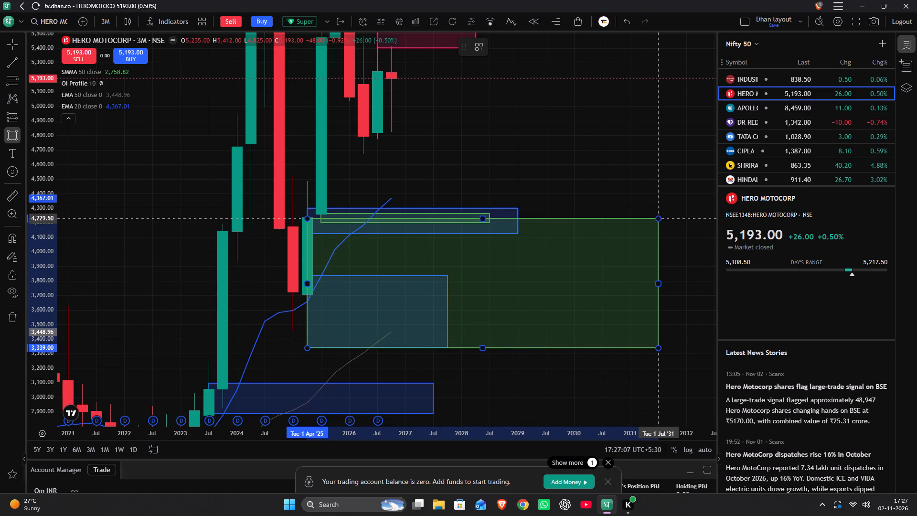
{"action": "left_click_drag", "start_coordinate": [662, 218], "coordinate": [662, 217]}
{"action": "left_click", "coordinate": [662, 218]}
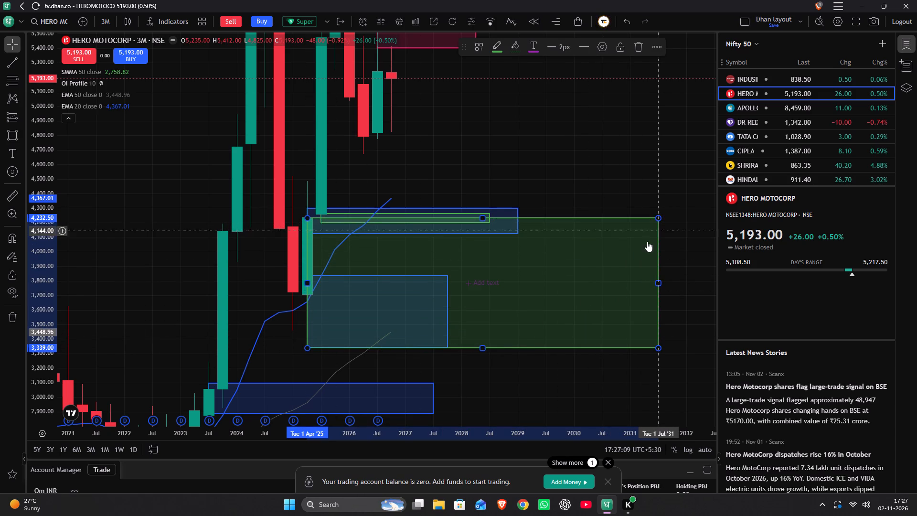
Apply the QUATERLY DEMAND template to the new rectangle over the April 2025 quarterly base.
{"action": "double_click", "coordinate": [628, 245]}
{"action": "left_click", "coordinate": [400, 333]}
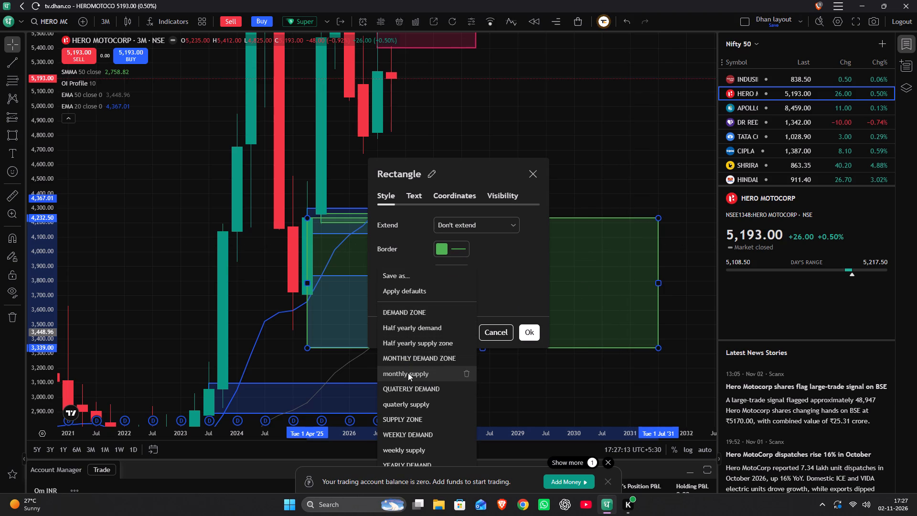
{"action": "left_click", "coordinate": [405, 390]}
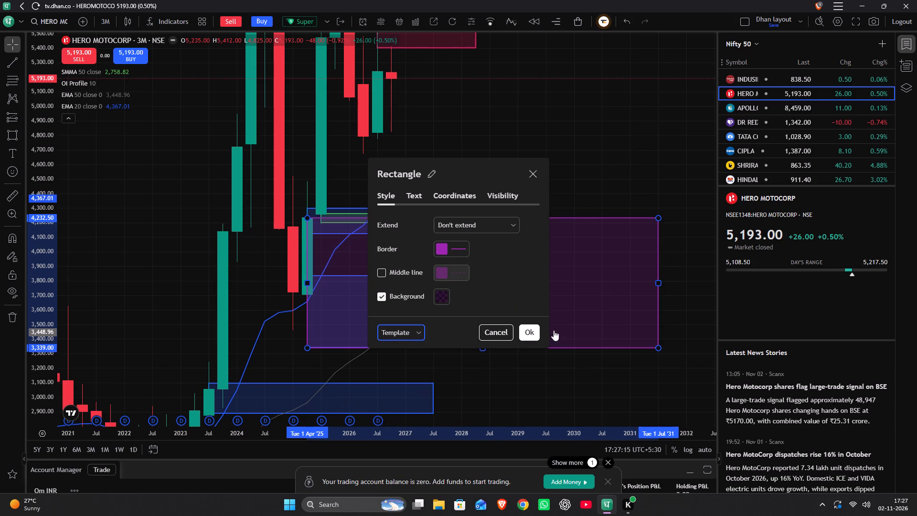
{"action": "left_click", "coordinate": [532, 333]}
{"action": "left_click", "coordinate": [509, 392]}
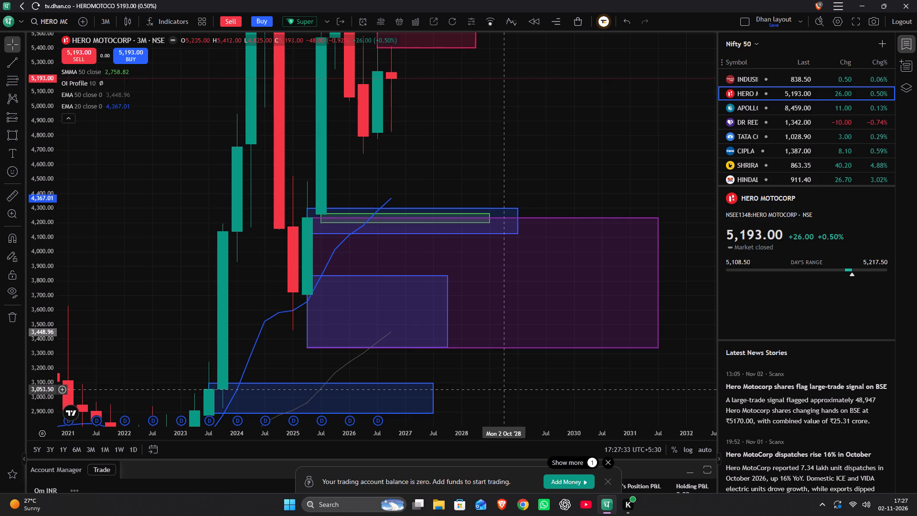
Examine Hero MotoCorp's older quarterly candles, including the 2017 peak and the 2020 to 2023 base, for further quarterly zones.
{"action": "scroll", "coordinate": [502, 161], "scroll_direction": "down", "scroll_amount": 4}
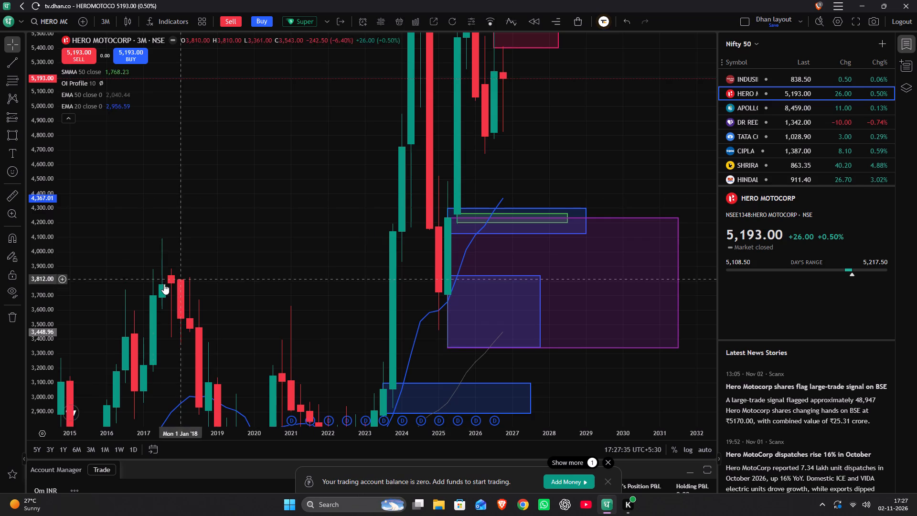
{"action": "scroll", "coordinate": [23, 298], "scroll_direction": "down", "scroll_amount": 19}
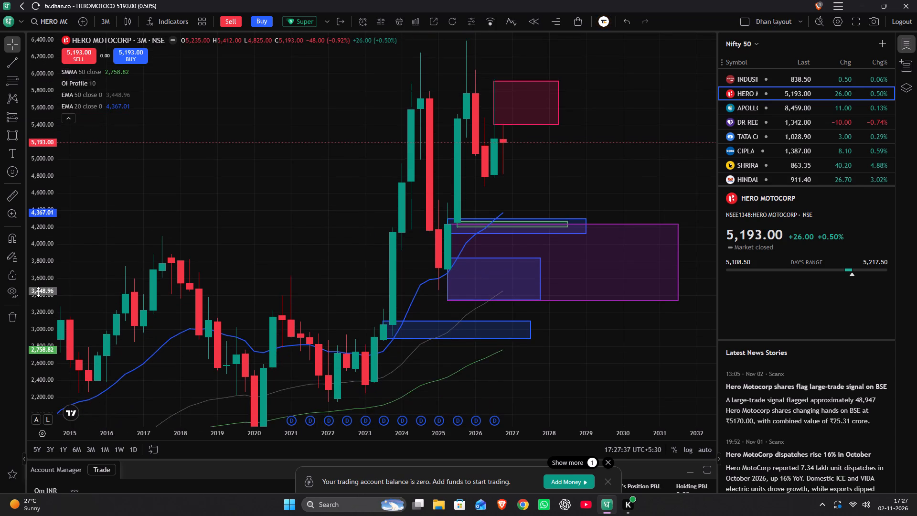
{"action": "scroll", "coordinate": [38, 292], "scroll_direction": "down", "scroll_amount": 5}
{"action": "left_click_drag", "start_coordinate": [276, 154], "coordinate": [237, 251]}
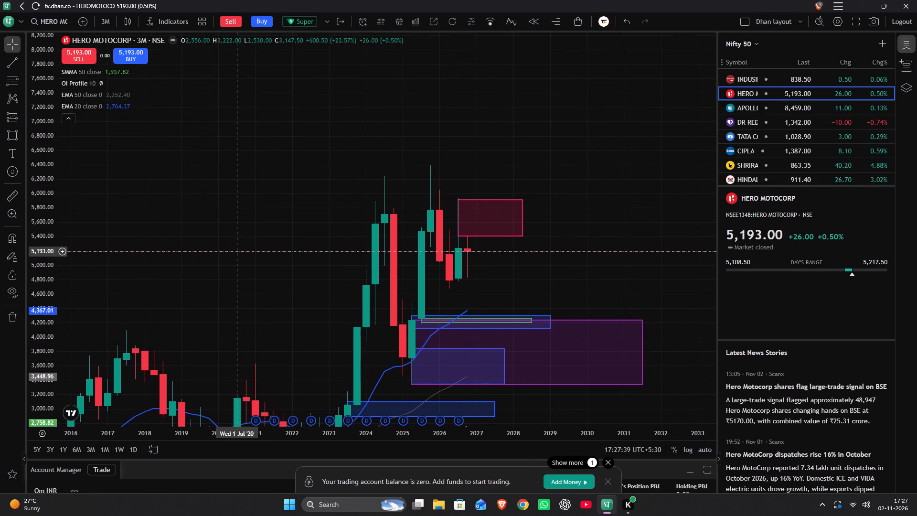
{"action": "left_click_drag", "start_coordinate": [237, 251], "coordinate": [475, 145]}
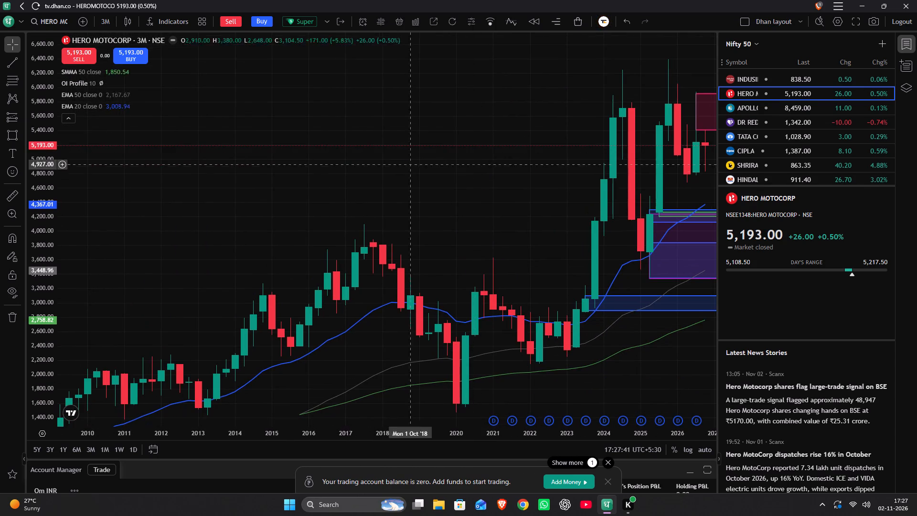
{"action": "scroll", "coordinate": [49, 260], "scroll_direction": "up", "scroll_amount": 20}
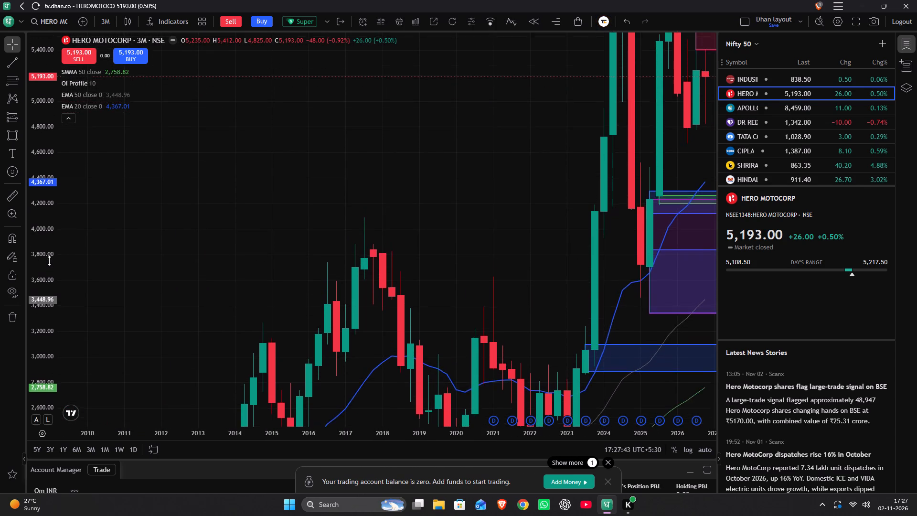
{"action": "left_click_drag", "start_coordinate": [270, 279], "coordinate": [167, 198]}
{"action": "scroll", "coordinate": [166, 201], "scroll_direction": "up", "scroll_amount": 4}
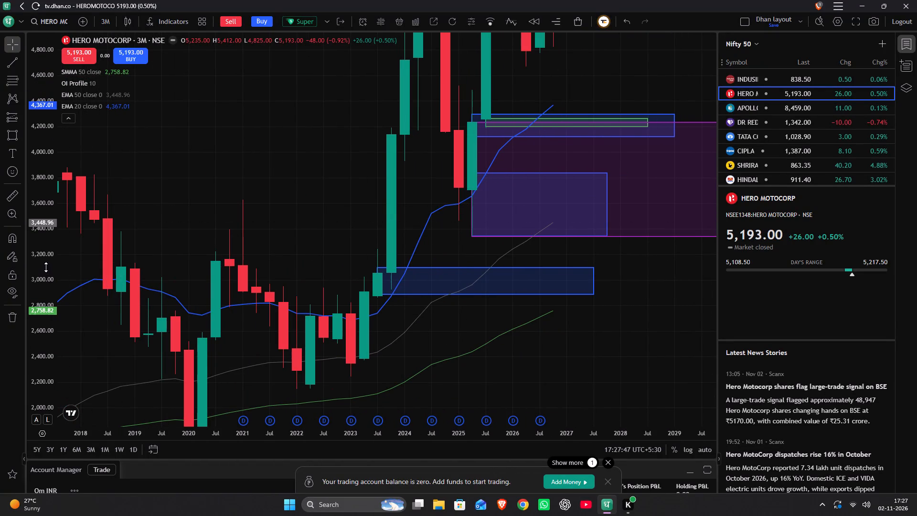
Draw a rectangle over the July 2023 quarterly base, from 3 July 2023 to 2 July 2029, between about 2,858.5 and 3,049.5.
{"action": "scroll", "coordinate": [45, 266], "scroll_direction": "up", "scroll_amount": 6}
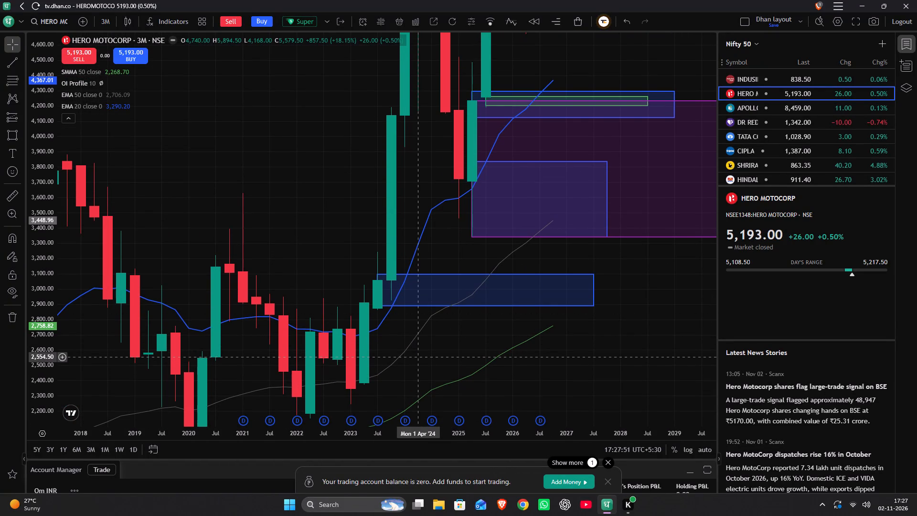
{"action": "key", "text": "alt+shift+r"}
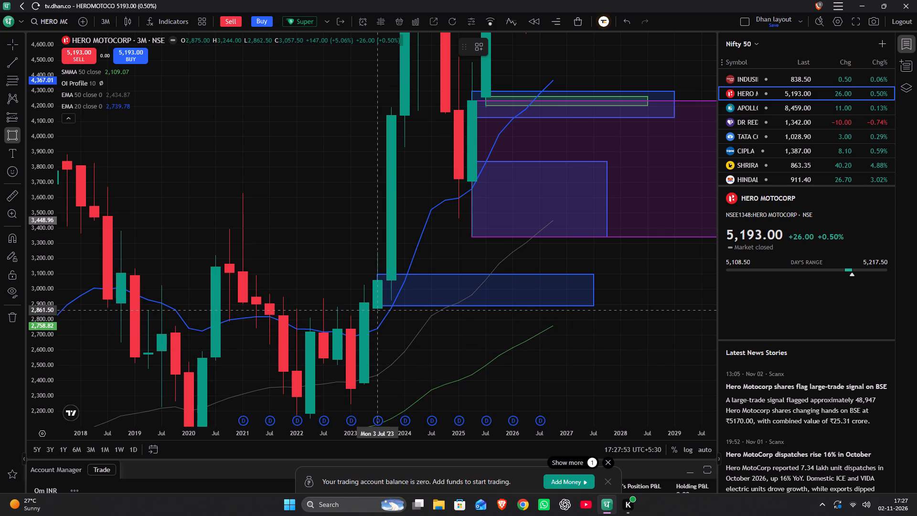
{"action": "left_click_drag", "start_coordinate": [376, 311], "coordinate": [707, 287]}
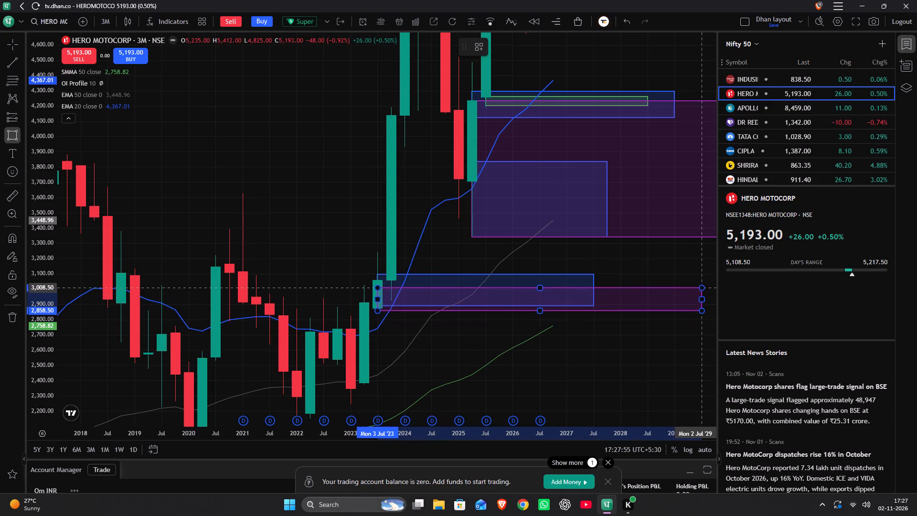
{"action": "left_click_drag", "start_coordinate": [707, 287], "coordinate": [709, 280]}
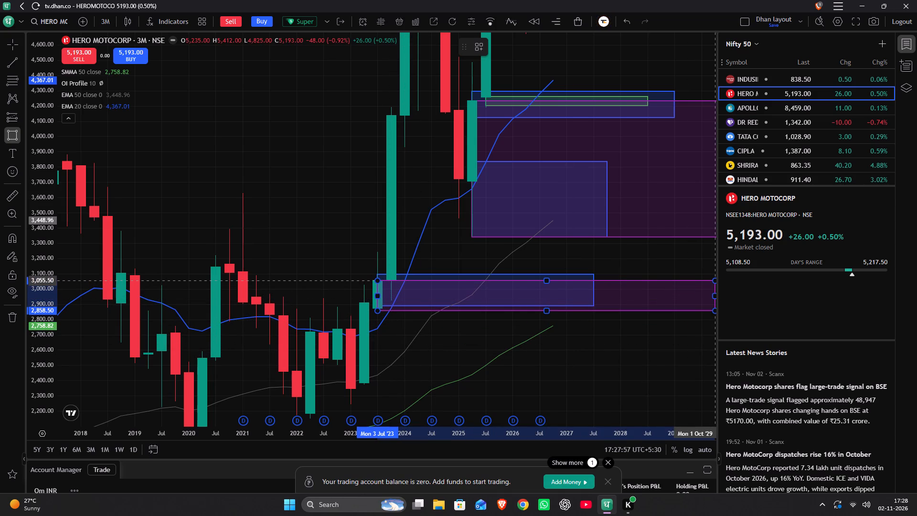
{"action": "left_click_drag", "start_coordinate": [709, 280], "coordinate": [708, 281]}
{"action": "left_click", "coordinate": [708, 281]}
{"action": "scroll", "coordinate": [673, 286], "scroll_direction": "down", "scroll_amount": 3}
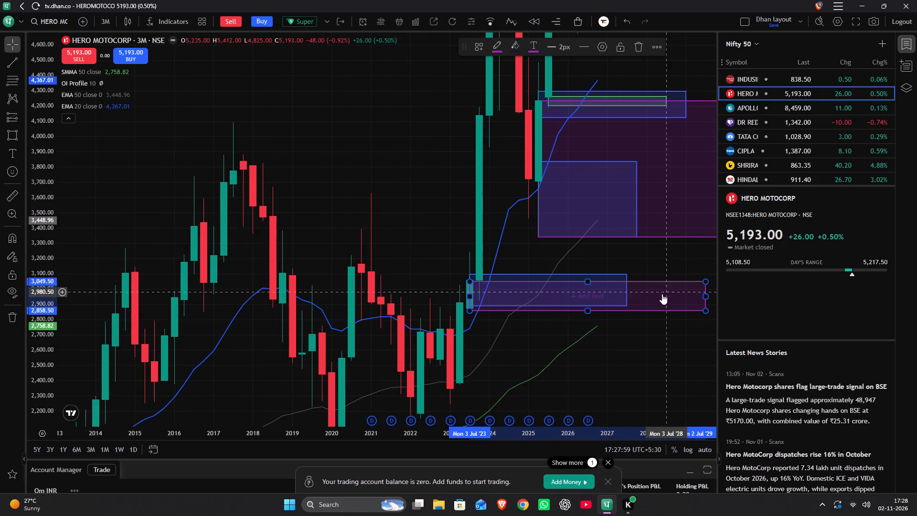
Raise the July 2023 rectangle's top edge to about 3,068 and extend its end date to about October 2031.
{"action": "left_click", "coordinate": [449, 267]}
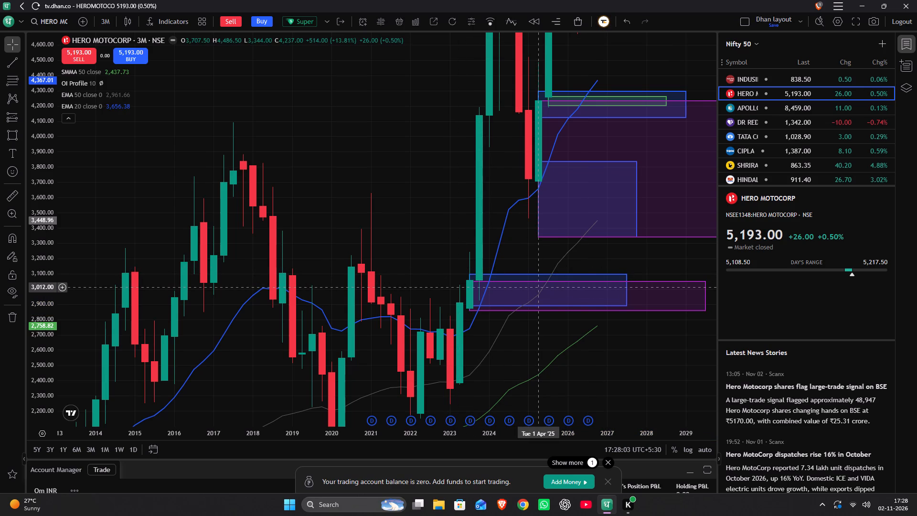
{"action": "left_click", "coordinate": [589, 282]}
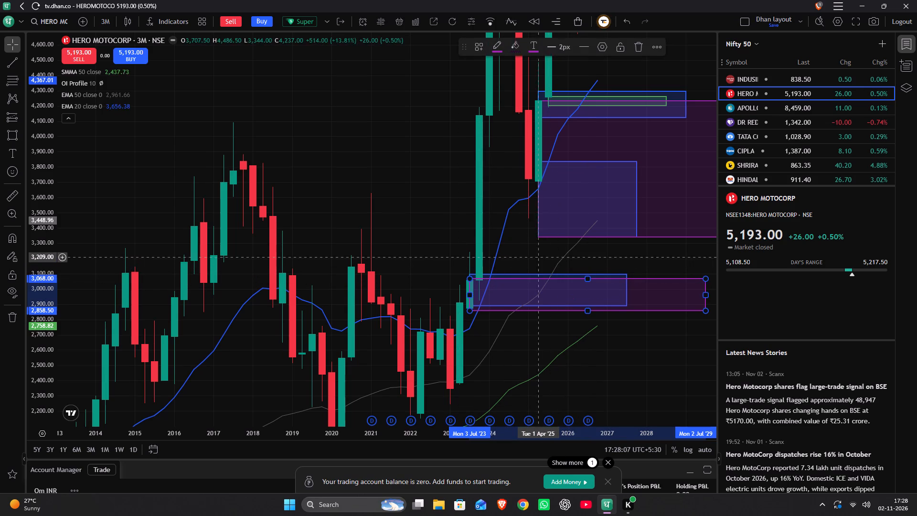
{"action": "left_click", "coordinate": [516, 251]}
{"action": "scroll", "coordinate": [514, 253], "scroll_direction": "down", "scroll_amount": 2}
{"action": "left_click_drag", "start_coordinate": [513, 253], "coordinate": [270, 254]}
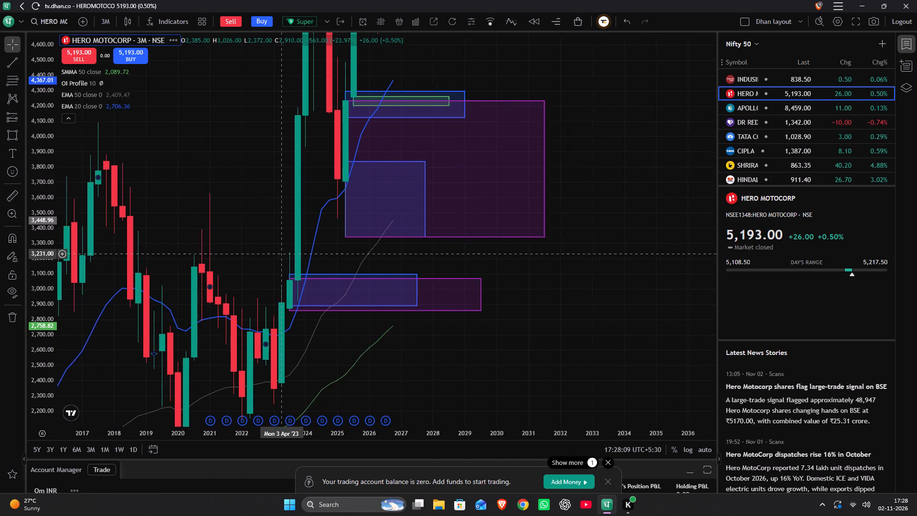
{"action": "left_click_drag", "start_coordinate": [270, 254], "coordinate": [241, 263]}
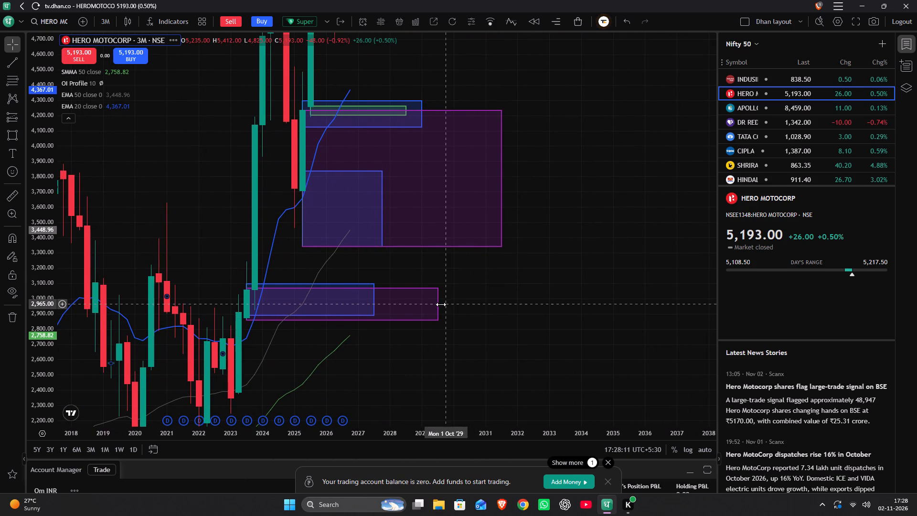
{"action": "left_click_drag", "start_coordinate": [438, 304], "coordinate": [506, 308]}
{"action": "left_click", "coordinate": [541, 290]}
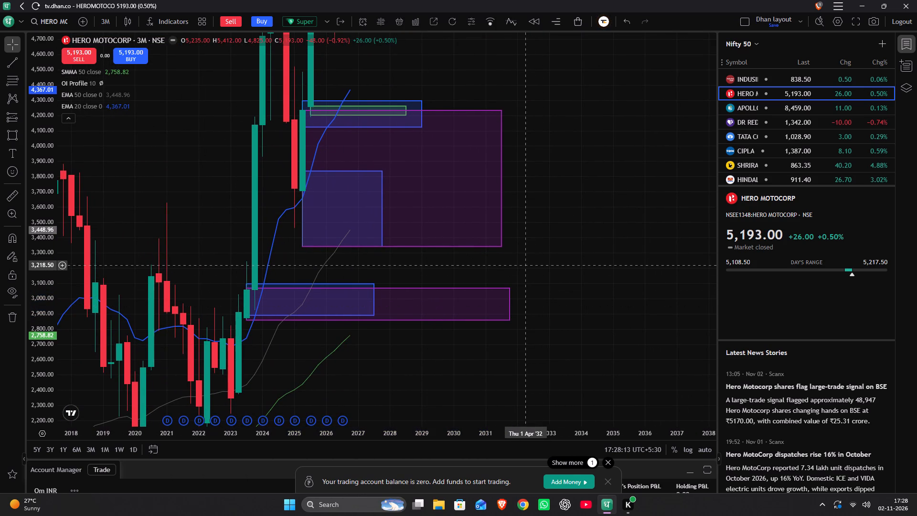
Draw a rectangle over the October 2025 quarterly candle, from 1 October 2025 to 1 April 2036, between about 5,467.5 and 6,407.
{"action": "left_click_drag", "start_coordinate": [522, 265], "coordinate": [484, 385]}
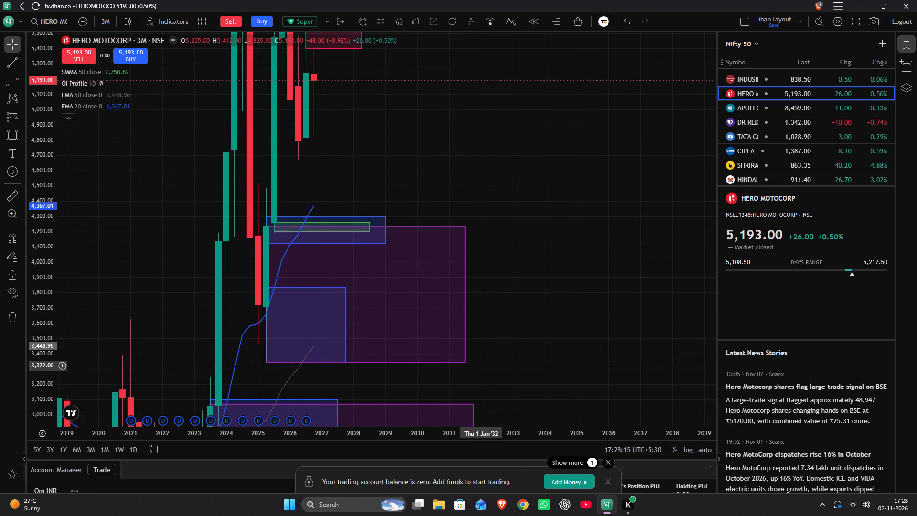
{"action": "left_click_drag", "start_coordinate": [399, 147], "coordinate": [384, 351]}
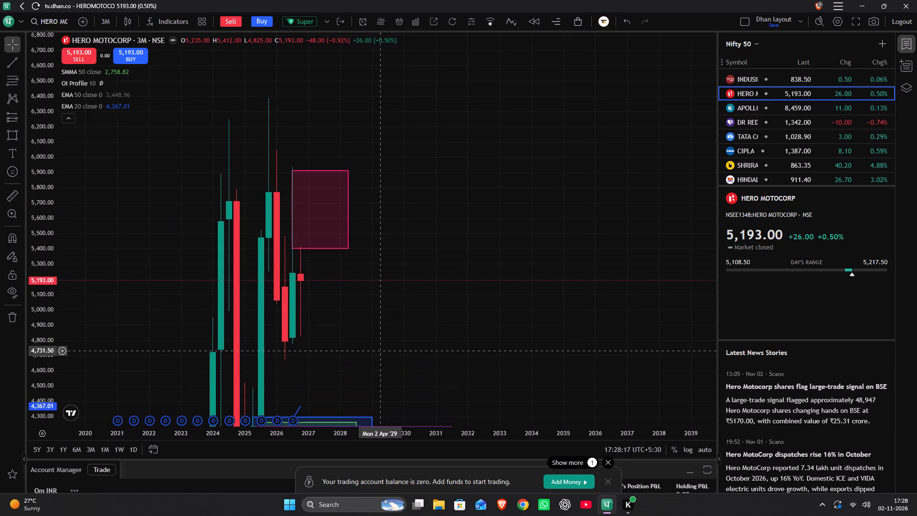
{"action": "left_click_drag", "start_coordinate": [384, 351], "coordinate": [393, 329]}
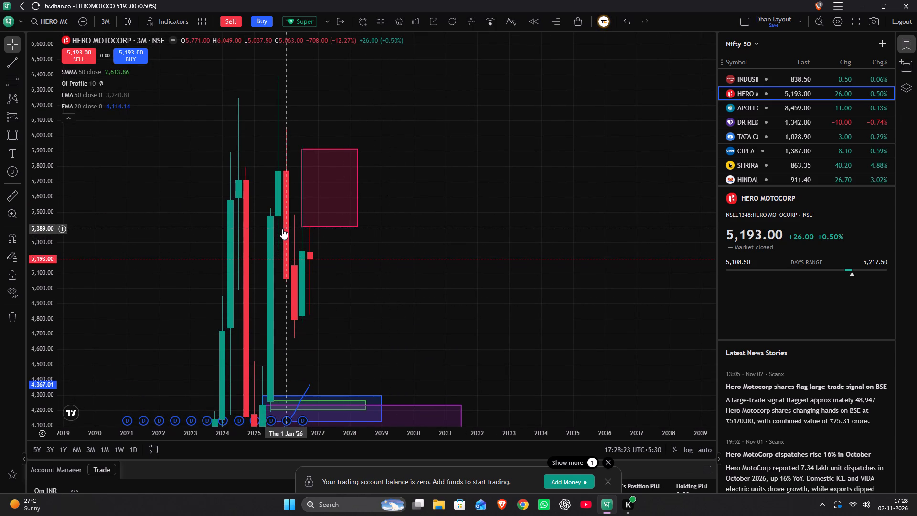
{"action": "key", "text": "alt+shift+r"}
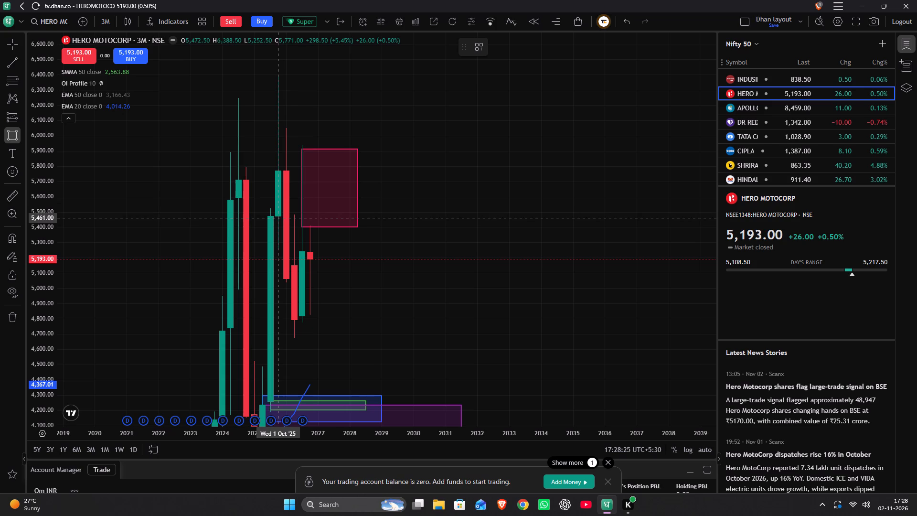
{"action": "left_click_drag", "start_coordinate": [278, 217], "coordinate": [595, 92]}
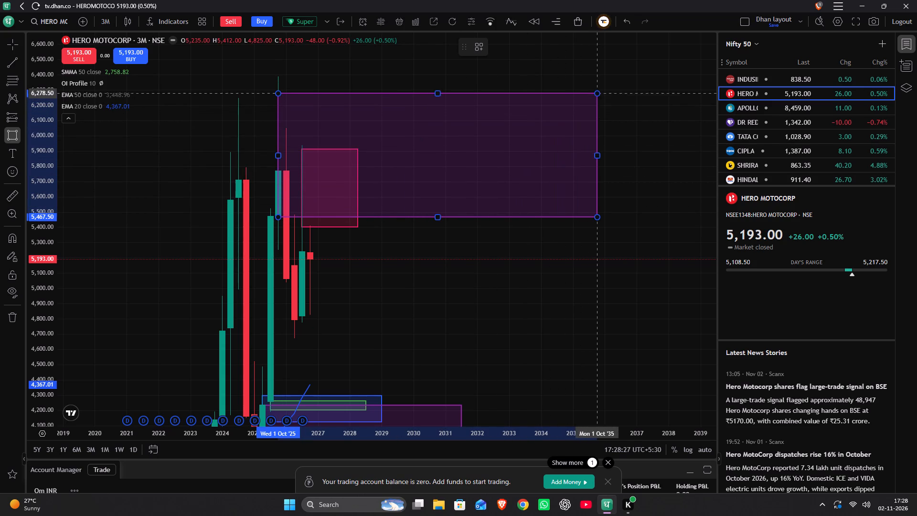
{"action": "left_click_drag", "start_coordinate": [595, 92], "coordinate": [617, 73]}
{"action": "left_click", "coordinate": [617, 74]}
Apply the quaterly supply template to the new rectangle over the October 2025 candle.
{"action": "double_click", "coordinate": [576, 101]}
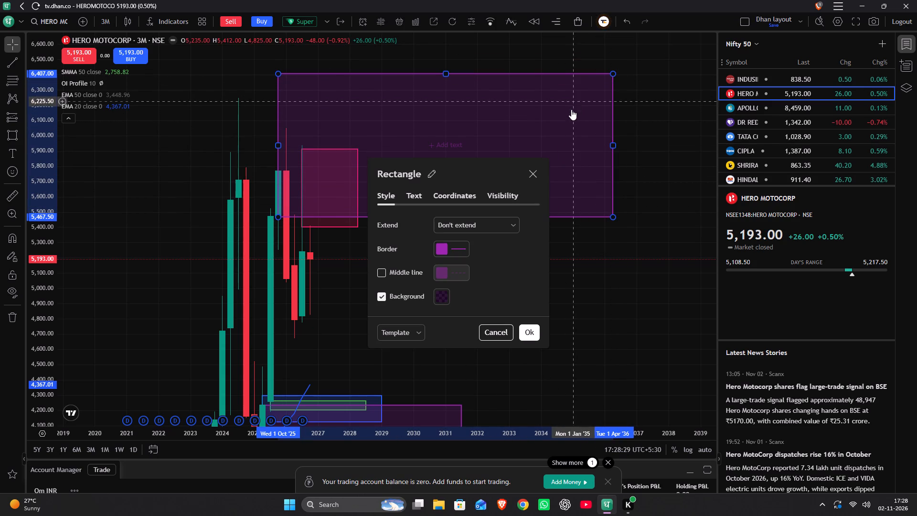
{"action": "left_click", "coordinate": [394, 333]}
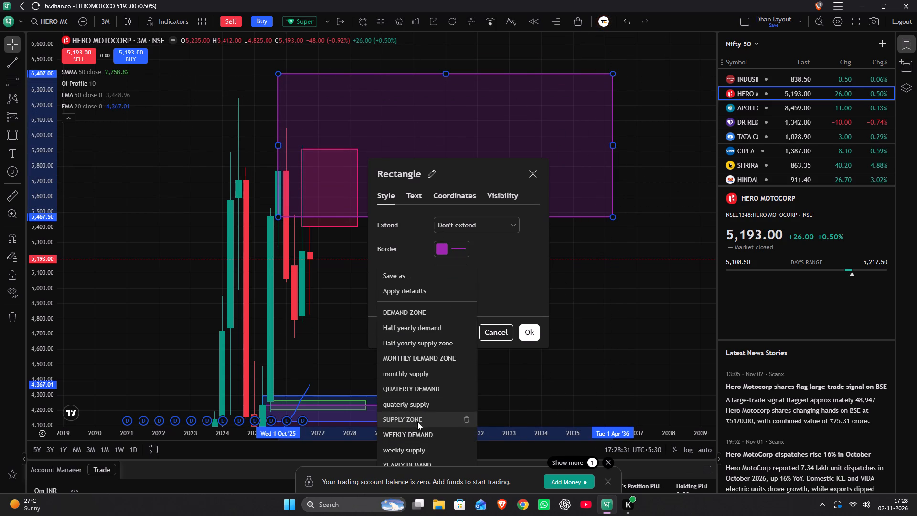
{"action": "left_click", "coordinate": [421, 408]}
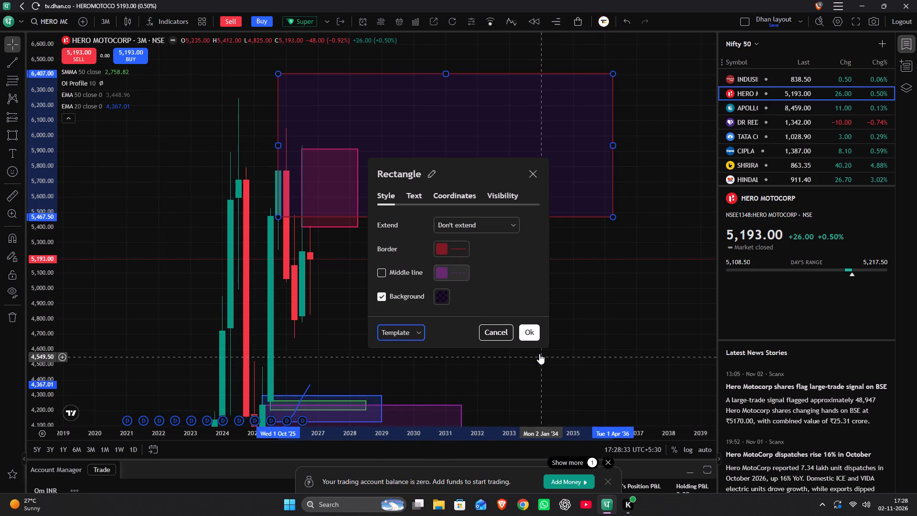
{"action": "left_click", "coordinate": [528, 330]}
{"action": "left_click", "coordinate": [491, 361]}
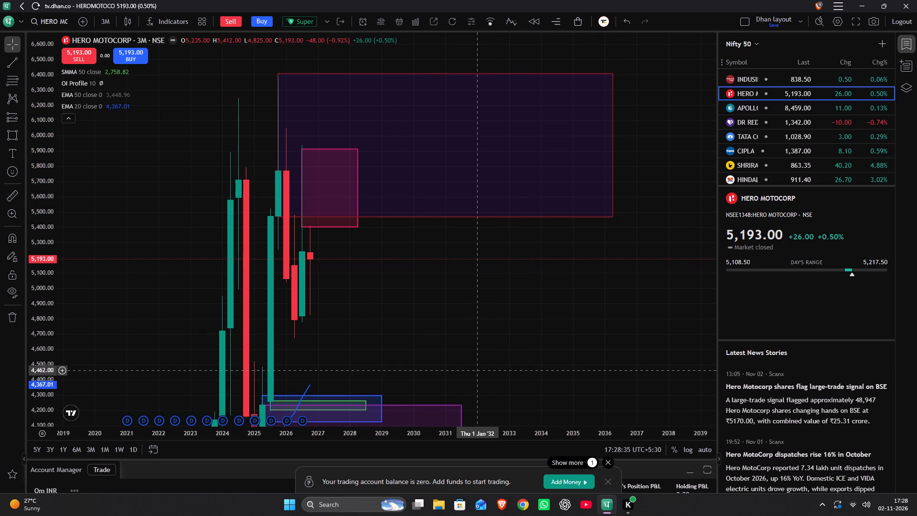
Switch Hero MotoCorp's chart to the 6-month timeframe and examine the candles around the marked supply and demand zones for half-yearly bases.
{"action": "left_click_drag", "start_coordinate": [473, 373], "coordinate": [546, 215]}
{"action": "scroll", "coordinate": [544, 220], "scroll_direction": "up", "scroll_amount": 3}
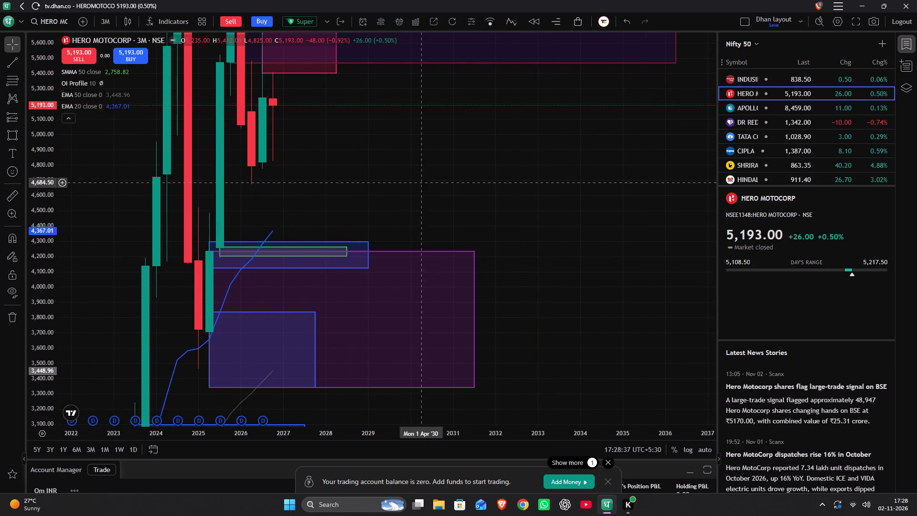
{"action": "left_click_drag", "start_coordinate": [327, 169], "coordinate": [443, 148]}
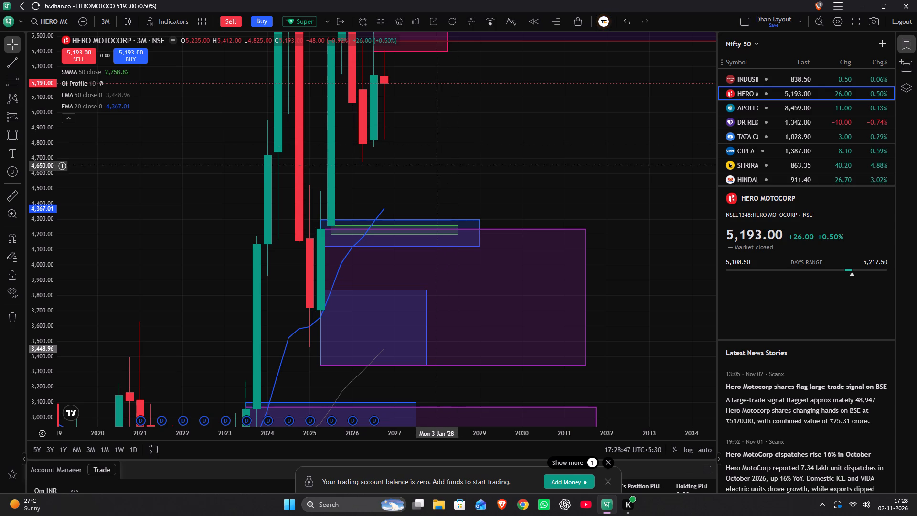
{"action": "type", "text": "6m"}
{"action": "key", "text": "Return"}
{"action": "left_click_drag", "start_coordinate": [420, 165], "coordinate": [404, 324]}
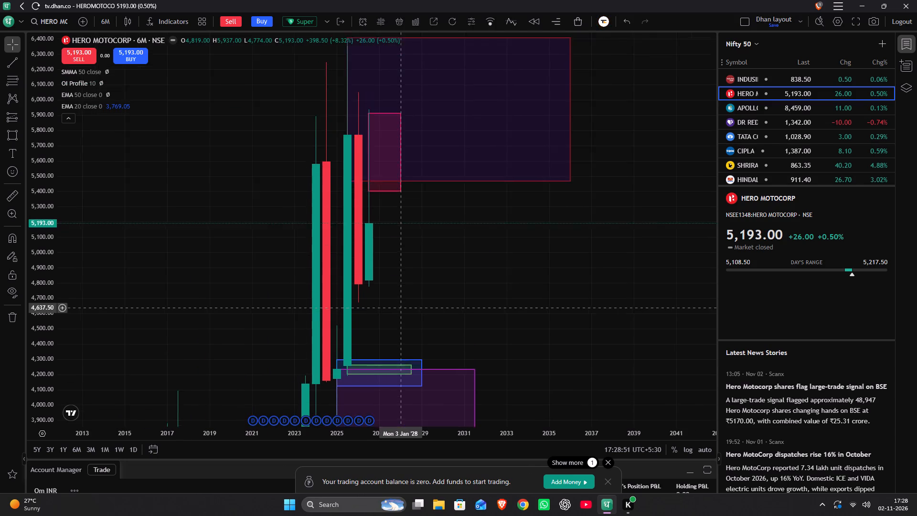
{"action": "left_click_drag", "start_coordinate": [404, 324], "coordinate": [469, 191]}
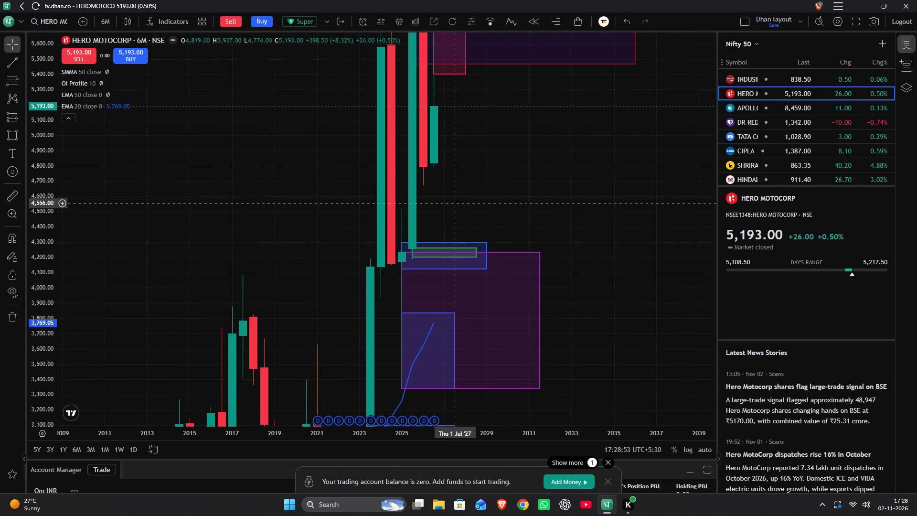
{"action": "left_click_drag", "start_coordinate": [455, 184], "coordinate": [452, 344]}
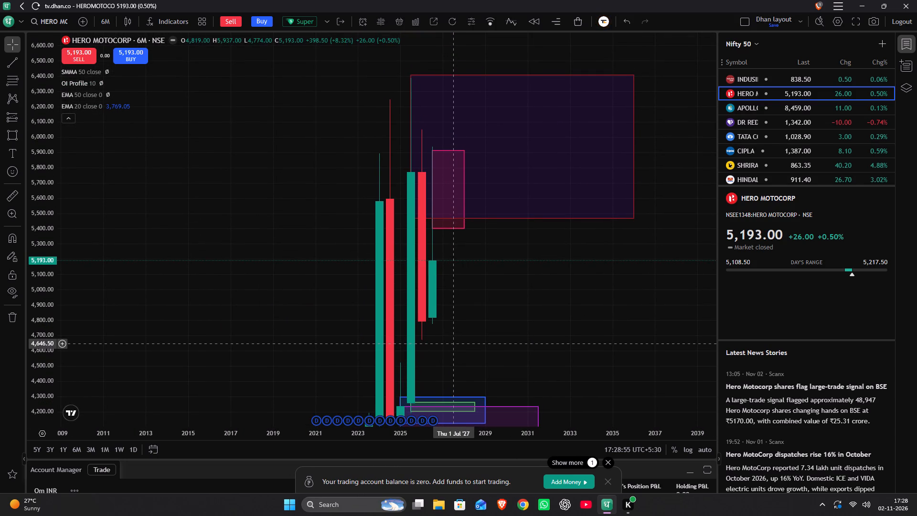
{"action": "left_click_drag", "start_coordinate": [452, 344], "coordinate": [543, 188]}
{"action": "scroll", "coordinate": [536, 188], "scroll_direction": "up", "scroll_amount": 4}
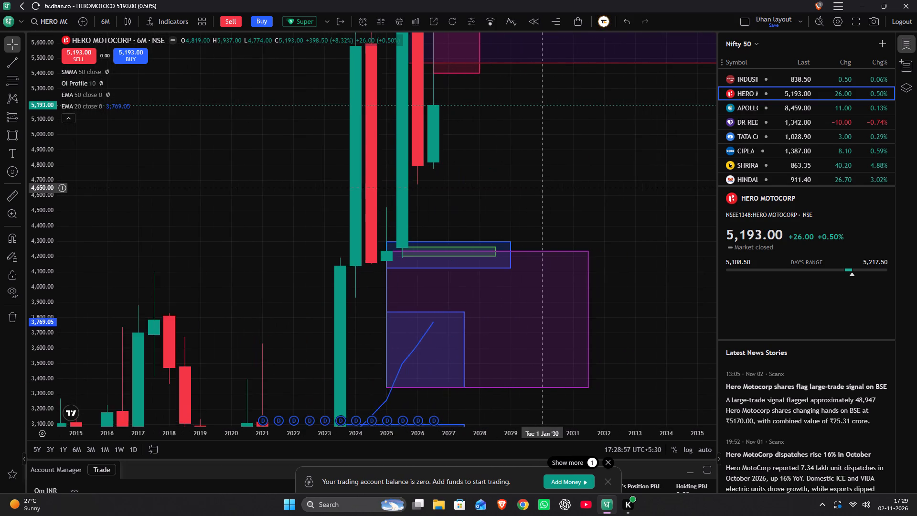
{"action": "scroll", "coordinate": [536, 188], "scroll_direction": "up", "scroll_amount": 3}
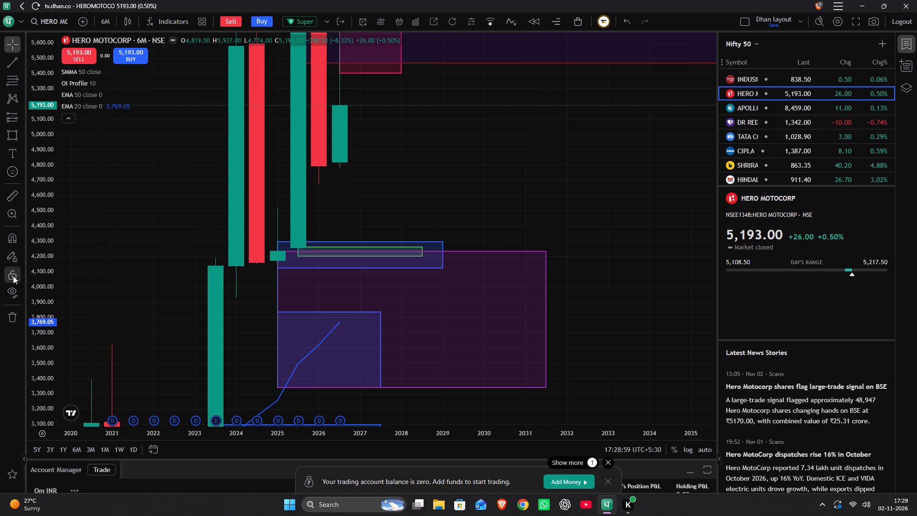
Hide the drawings and draw a rectangle over the January 2025 half-yearly base, ending 1 July 2033, between about 3,344 and 4,233.5.
{"action": "left_click", "coordinate": [12, 298]}
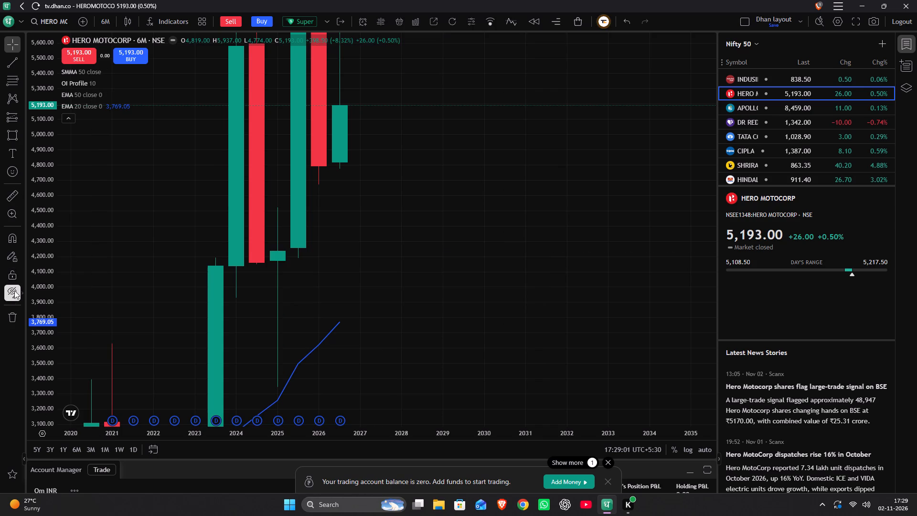
{"action": "key", "text": "alt+shift+r"}
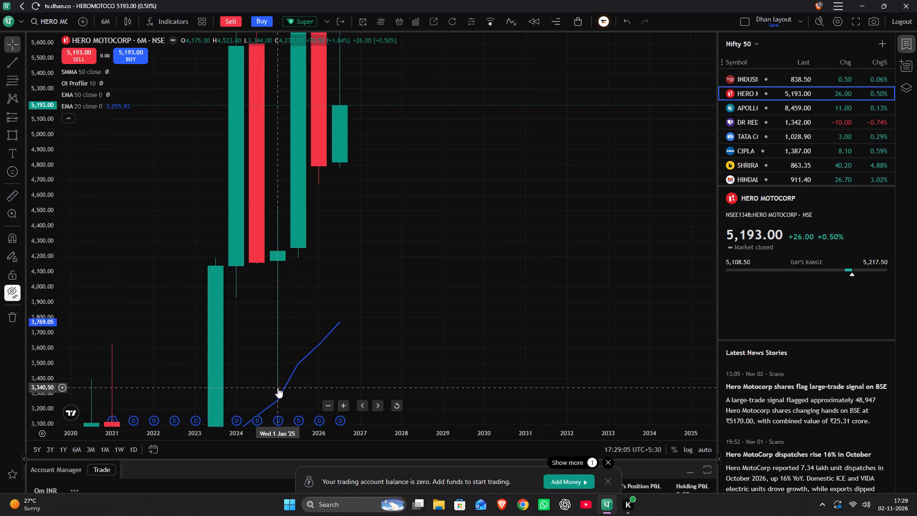
{"action": "left_click_drag", "start_coordinate": [277, 387], "coordinate": [317, 370]}
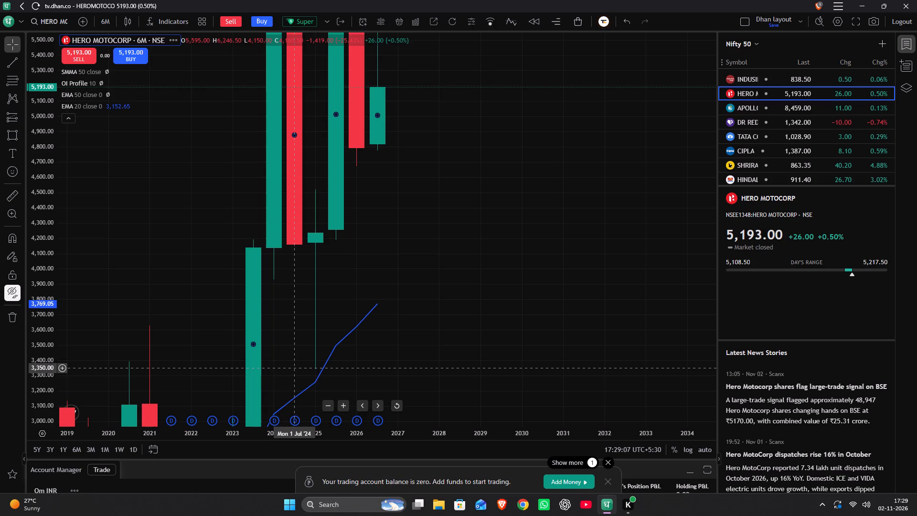
{"action": "key", "text": "alt+shift+r"}
{"action": "left_click_drag", "start_coordinate": [317, 369], "coordinate": [662, 233]}
{"action": "left_click", "coordinate": [662, 233]}
Apply the Half yearly demand template to the new rectangle over the January 2025 half-yearly base.
{"action": "double_click", "coordinate": [661, 235]}
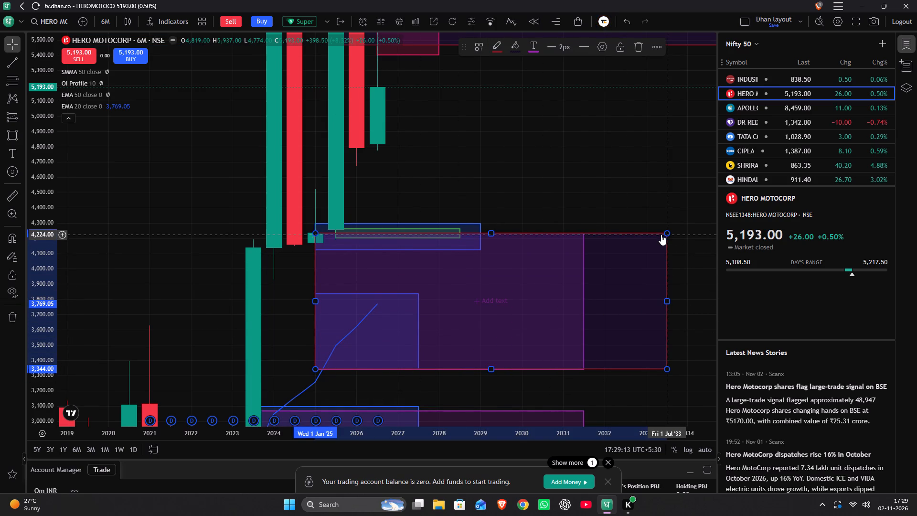
{"action": "left_click", "coordinate": [396, 333]}
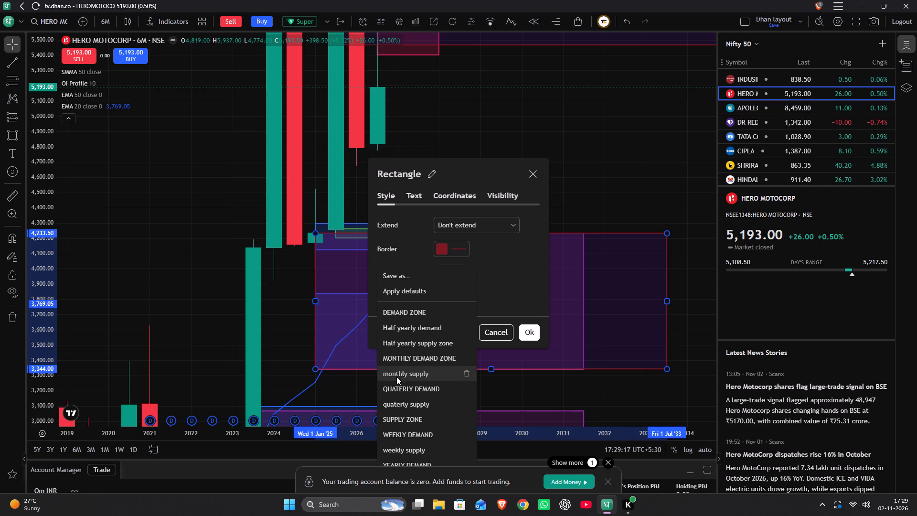
{"action": "left_click", "coordinate": [406, 326]}
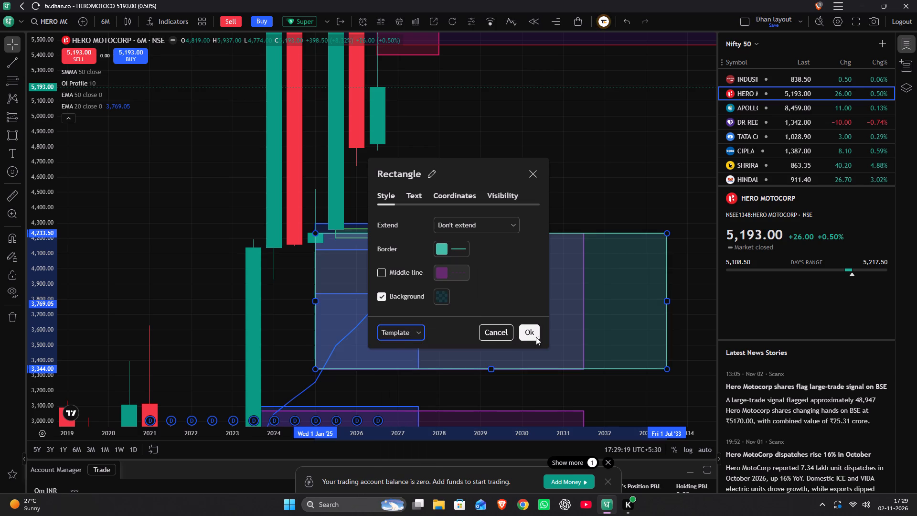
{"action": "left_click", "coordinate": [527, 329]}
{"action": "scroll", "coordinate": [480, 256], "scroll_direction": "down", "scroll_amount": 1}
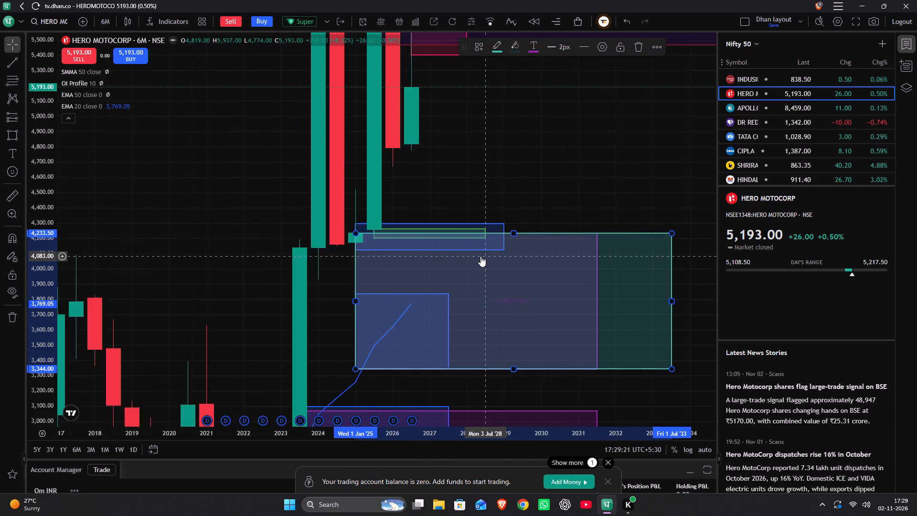
{"action": "scroll", "coordinate": [480, 256], "scroll_direction": "down", "scroll_amount": 1}
{"action": "left_click", "coordinate": [527, 191]}
Draw a rectangle below the lower demand zones from 3 January 2022 to 2 July 2029, between about 2,135.5 and 2,906.
{"action": "left_click_drag", "start_coordinate": [505, 207], "coordinate": [568, 79]}
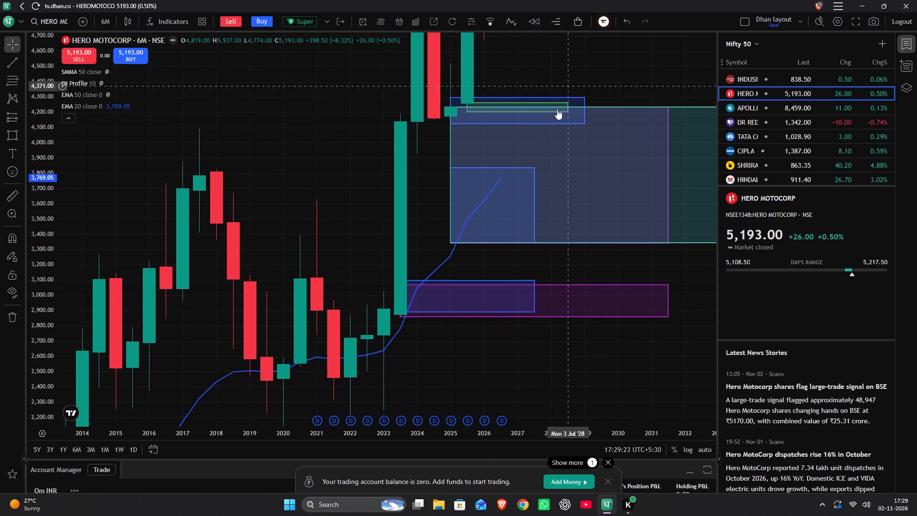
{"action": "left_click_drag", "start_coordinate": [475, 402], "coordinate": [459, 336]}
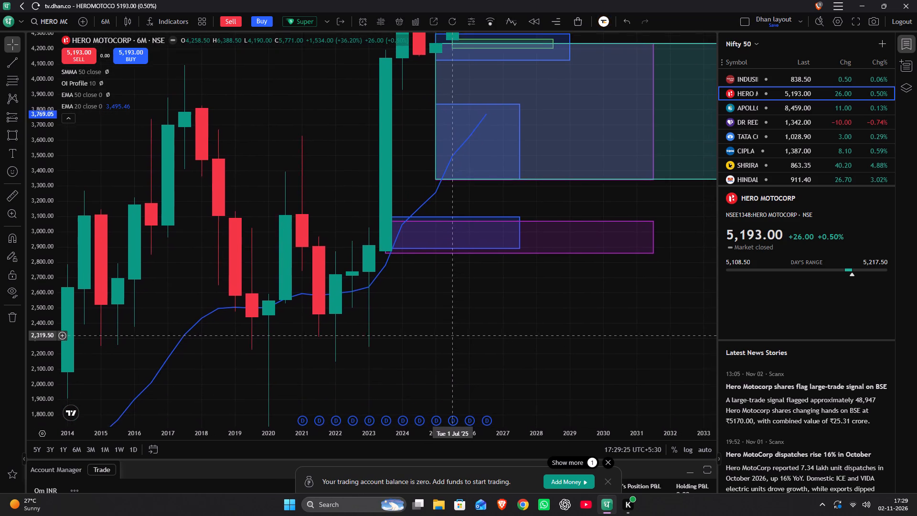
{"action": "left_click_drag", "start_coordinate": [459, 336], "coordinate": [455, 343]}
{"action": "scroll", "coordinate": [438, 341], "scroll_direction": "up", "scroll_amount": 4}
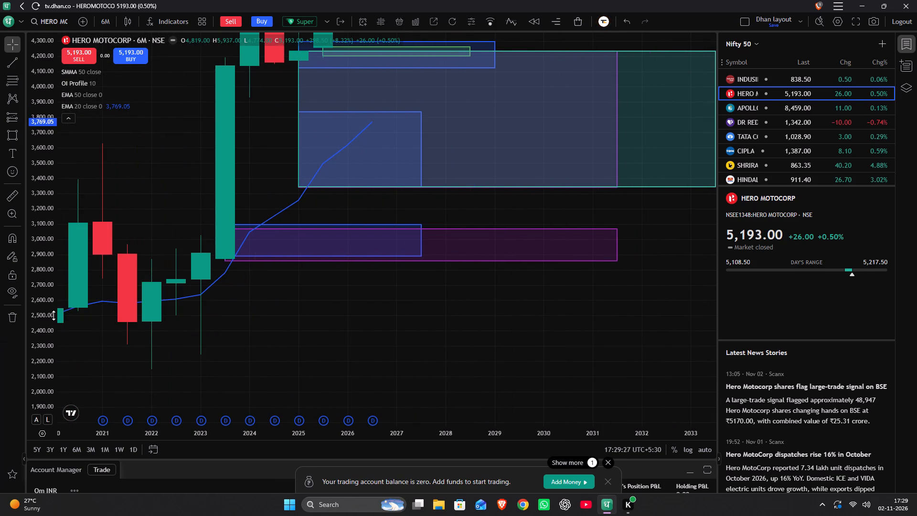
{"action": "scroll", "coordinate": [39, 314], "scroll_direction": "up", "scroll_amount": 11}
{"action": "left_click_drag", "start_coordinate": [274, 350], "coordinate": [414, 253]}
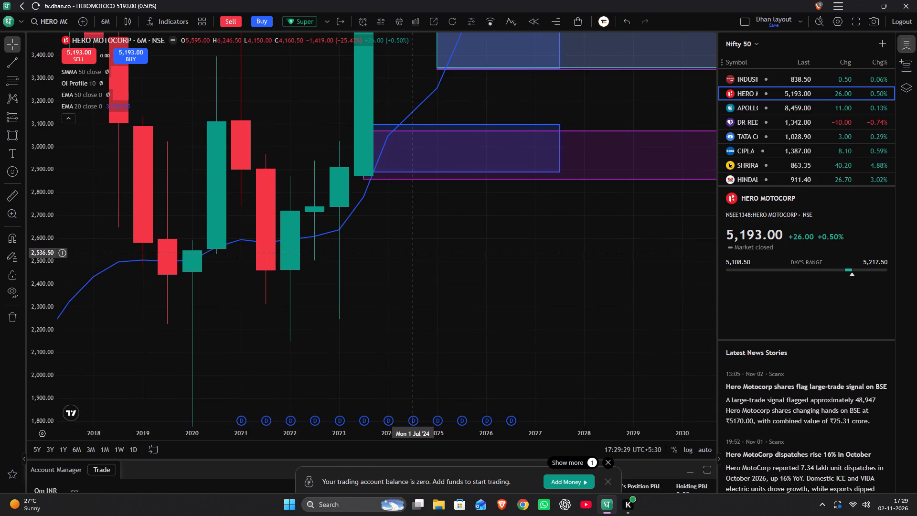
{"action": "left_click_drag", "start_coordinate": [414, 253], "coordinate": [413, 253]}
{"action": "key", "text": "alt+shift+r"}
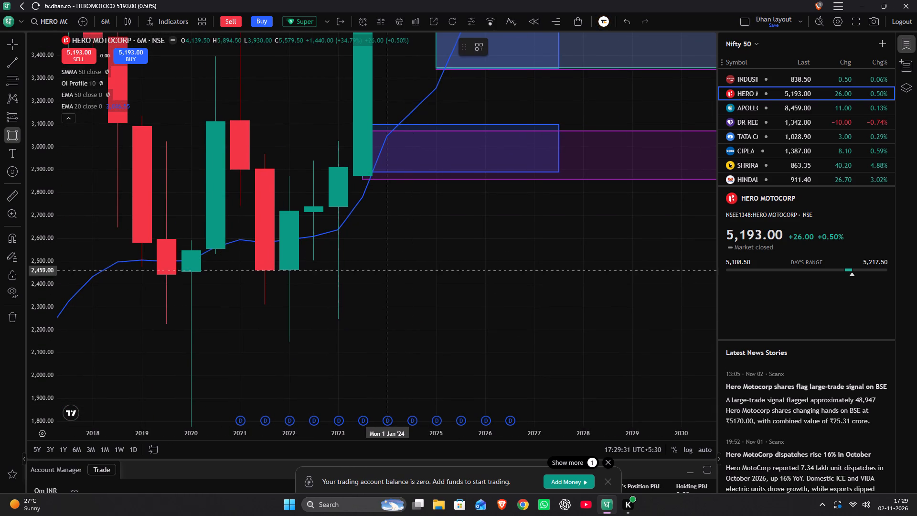
{"action": "left_click_drag", "start_coordinate": [289, 344], "coordinate": [526, 220]}
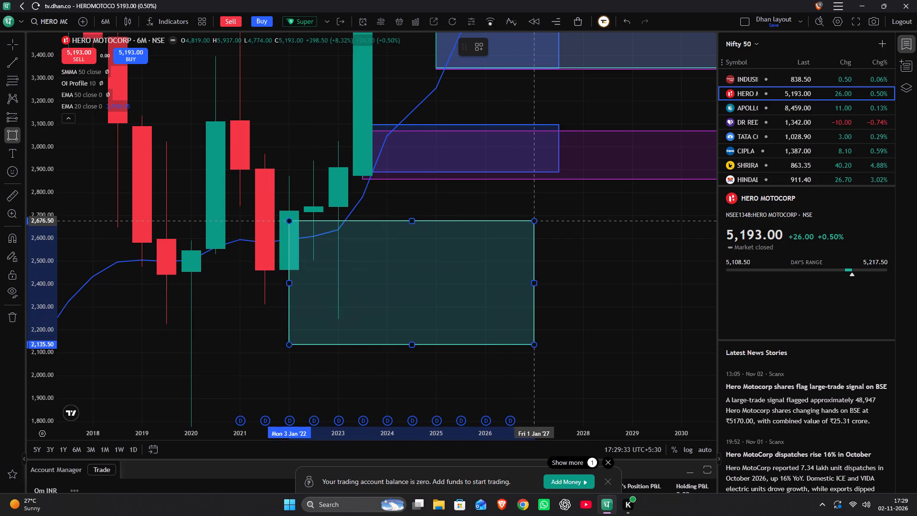
{"action": "left_click_drag", "start_coordinate": [526, 220], "coordinate": [649, 168]}
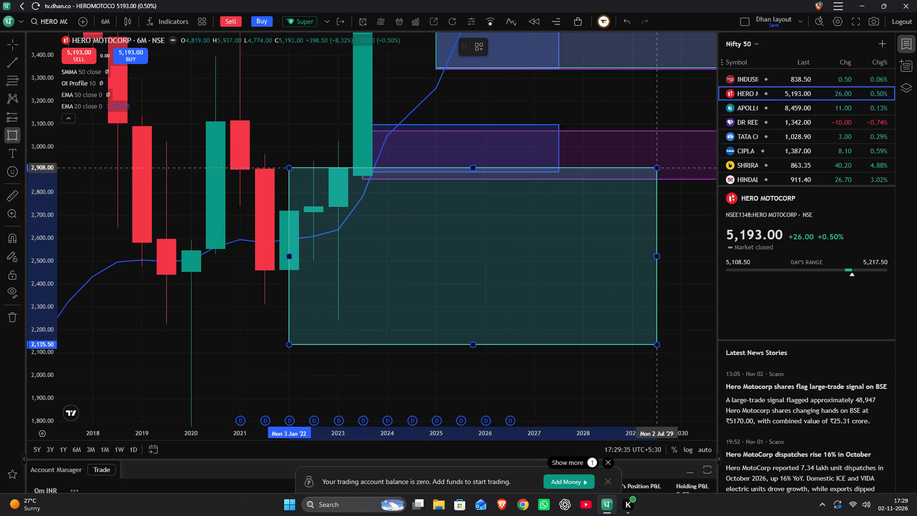
{"action": "left_click_drag", "start_coordinate": [649, 168], "coordinate": [650, 168]}
{"action": "left_click", "coordinate": [650, 168]}
Move the new rectangle to start at the July 2022 half-yearly candle and end 1 January 2030, spanning about 2,140 to 2,910.
{"action": "double_click", "coordinate": [572, 237]}
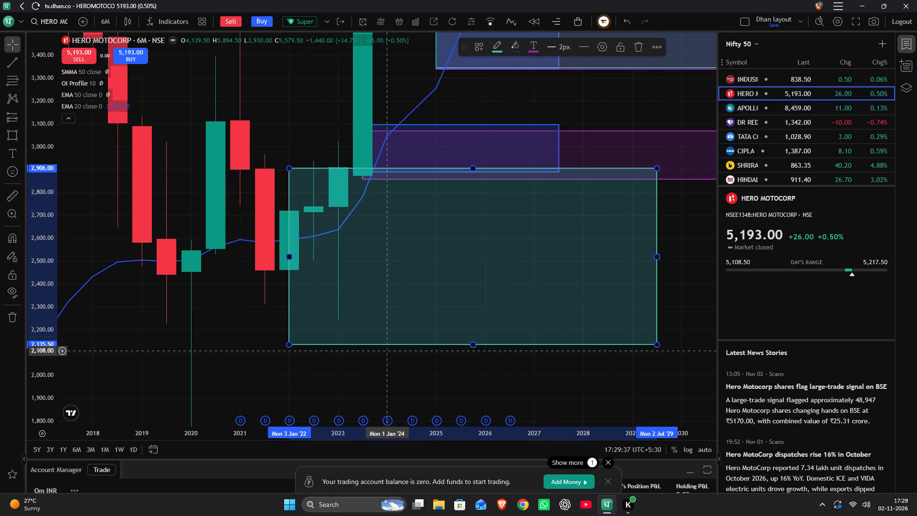
{"action": "double_click", "coordinate": [375, 307]}
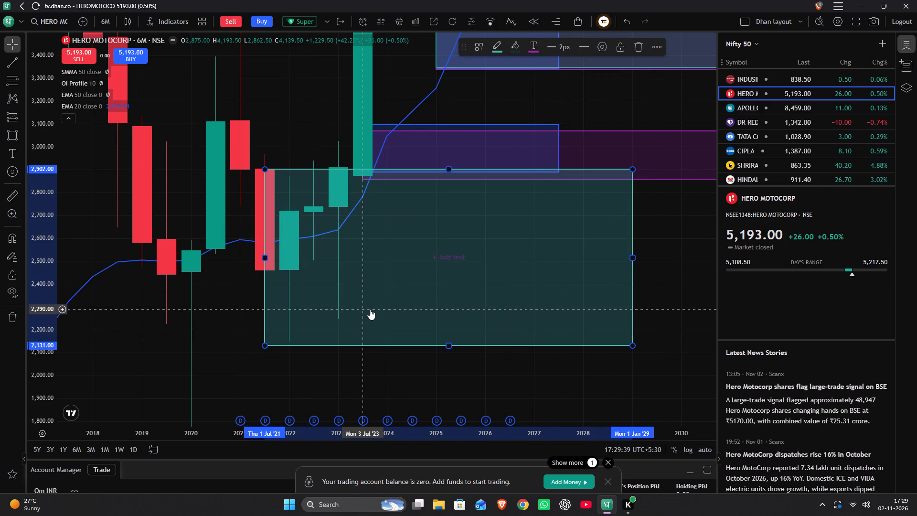
{"action": "double_click", "coordinate": [370, 309]}
{"action": "double_click", "coordinate": [444, 288]}
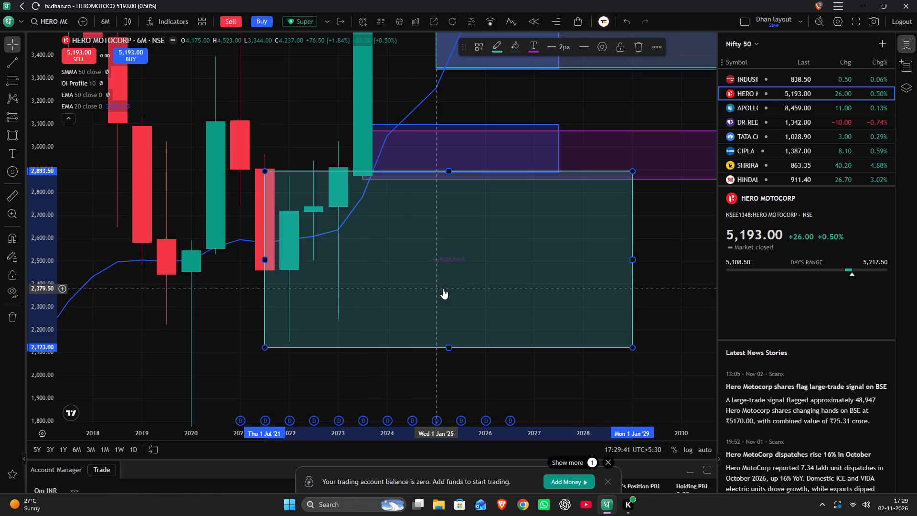
{"action": "left_click_drag", "start_coordinate": [442, 289], "coordinate": [478, 284]}
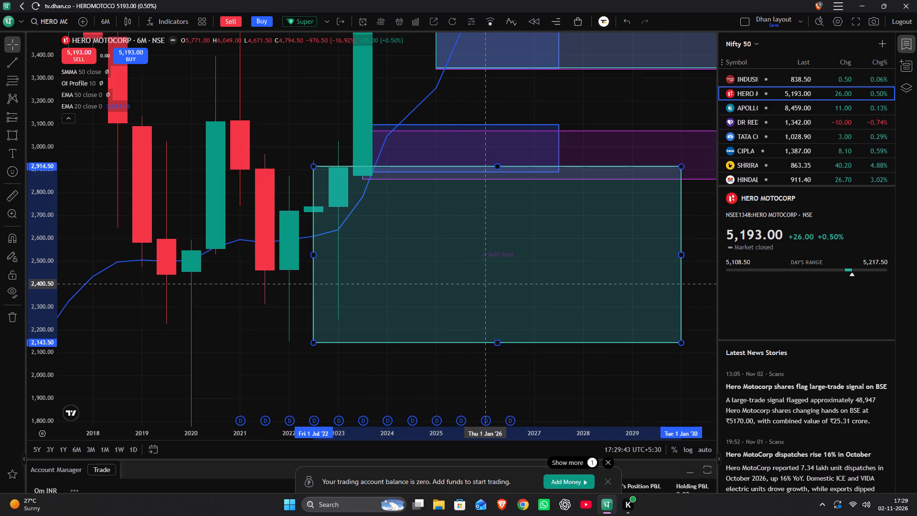
{"action": "left_click_drag", "start_coordinate": [478, 284], "coordinate": [478, 285]}
{"action": "left_click", "coordinate": [339, 387]}
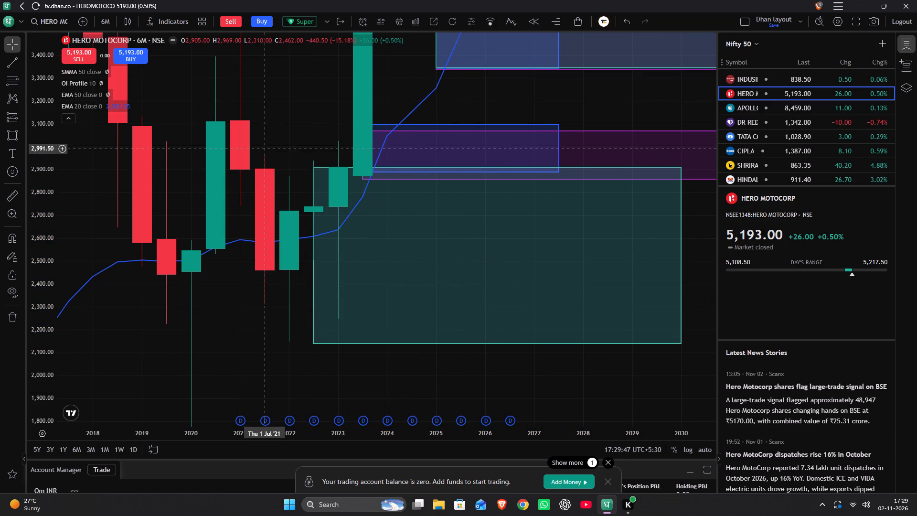
Examine the older half-yearly candles and the price structure around the marked supply and demand zones.
{"action": "left_click_drag", "start_coordinate": [273, 148], "coordinate": [245, 251]}
{"action": "left_click_drag", "start_coordinate": [239, 253], "coordinate": [266, 146]}
{"action": "left_click_drag", "start_coordinate": [124, 262], "coordinate": [114, 265]}
{"action": "scroll", "coordinate": [40, 267], "scroll_direction": "down", "scroll_amount": 7}
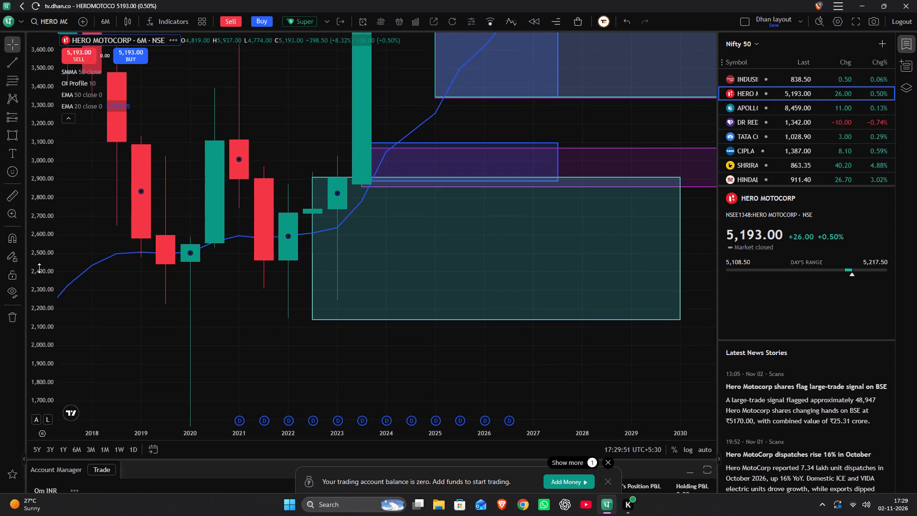
{"action": "scroll", "coordinate": [39, 268], "scroll_direction": "down", "scroll_amount": 20}
{"action": "scroll", "coordinate": [38, 268], "scroll_direction": "down", "scroll_amount": 6}
{"action": "left_click_drag", "start_coordinate": [87, 238], "coordinate": [84, 294]}
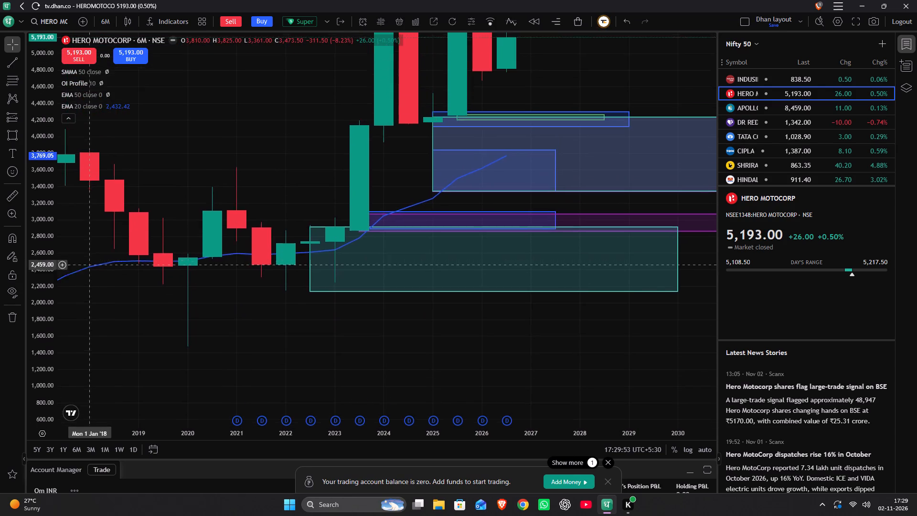
{"action": "left_click_drag", "start_coordinate": [84, 294], "coordinate": [63, 407]}
Switch Hero MotoCorp's chart to the 12-month timeframe.
{"action": "key", "text": "1"}
{"action": "key", "text": "2"}
{"action": "key", "text": "m"}
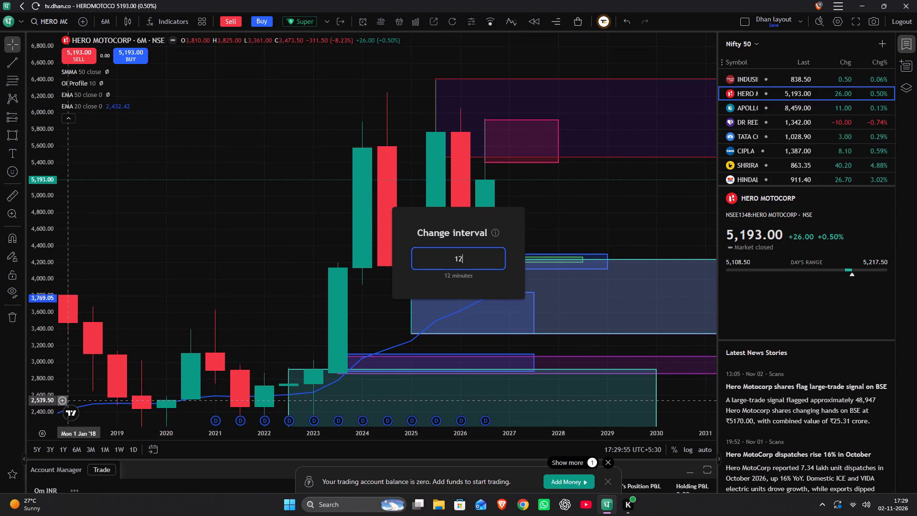
{"action": "key", "text": "Return"}
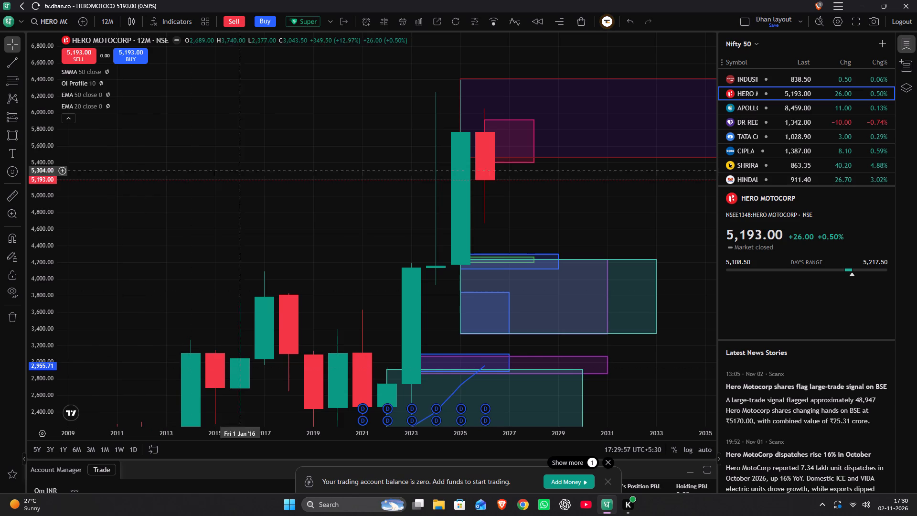
Draw a rectangle at the 2024 yearly base candle from 1 January 2024 to 1 January 2036, between about 3,888 and 4,156.5.
{"action": "left_click_drag", "start_coordinate": [469, 205], "coordinate": [426, 122]}
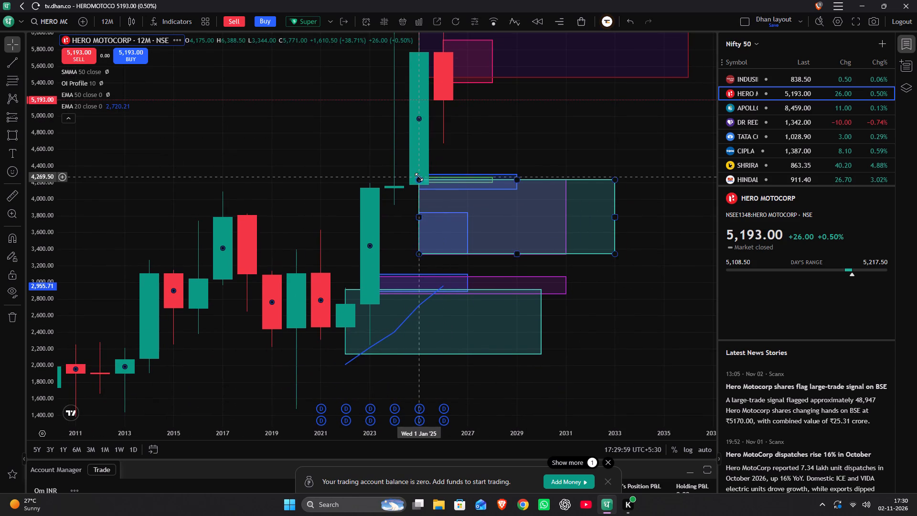
{"action": "scroll", "coordinate": [39, 220], "scroll_direction": "up", "scroll_amount": 11}
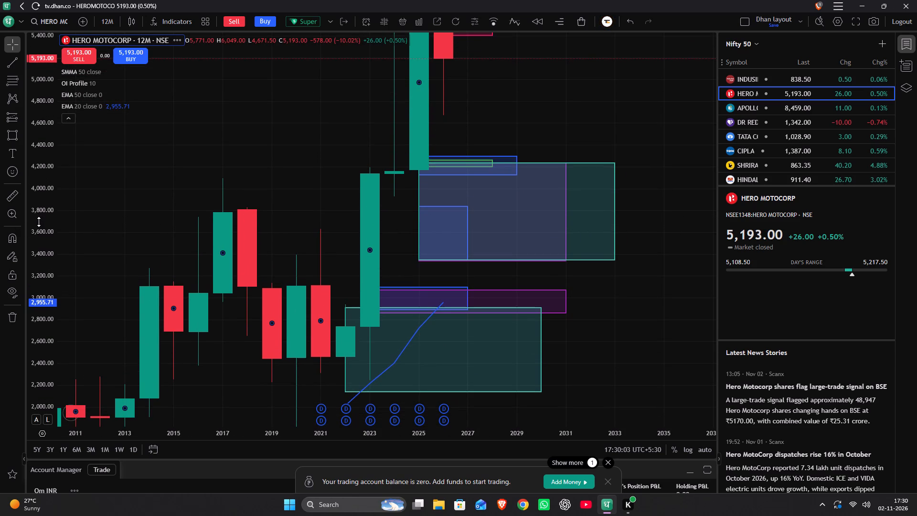
{"action": "key", "text": "alt+shift+r"}
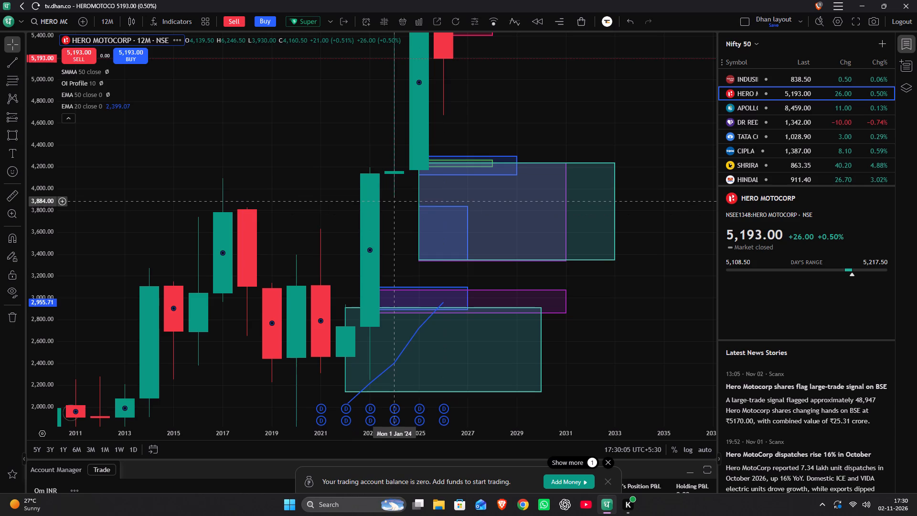
{"action": "left_click_drag", "start_coordinate": [395, 199], "coordinate": [403, 198]}
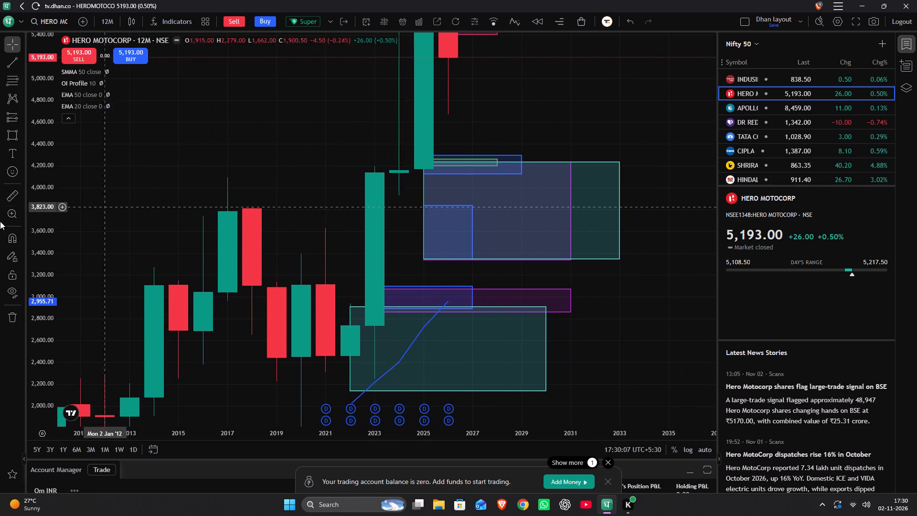
{"action": "scroll", "coordinate": [31, 226], "scroll_direction": "up", "scroll_amount": 6}
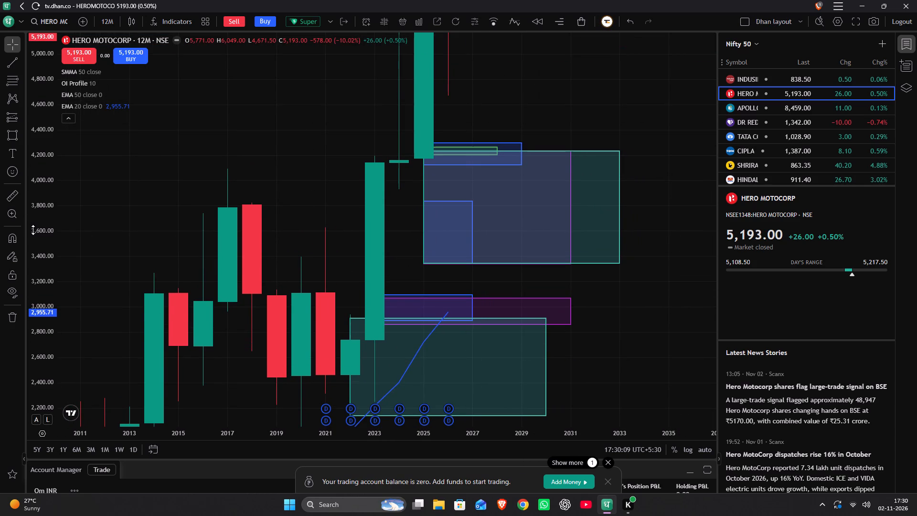
{"action": "key", "text": "alt+shift+r"}
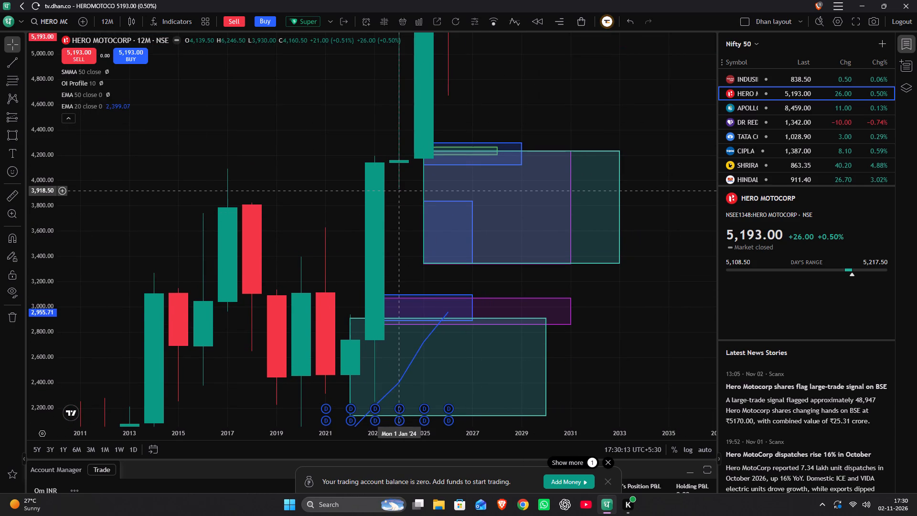
{"action": "key", "text": "alt+shift+r"}
{"action": "left_click_drag", "start_coordinate": [400, 194], "coordinate": [682, 160]}
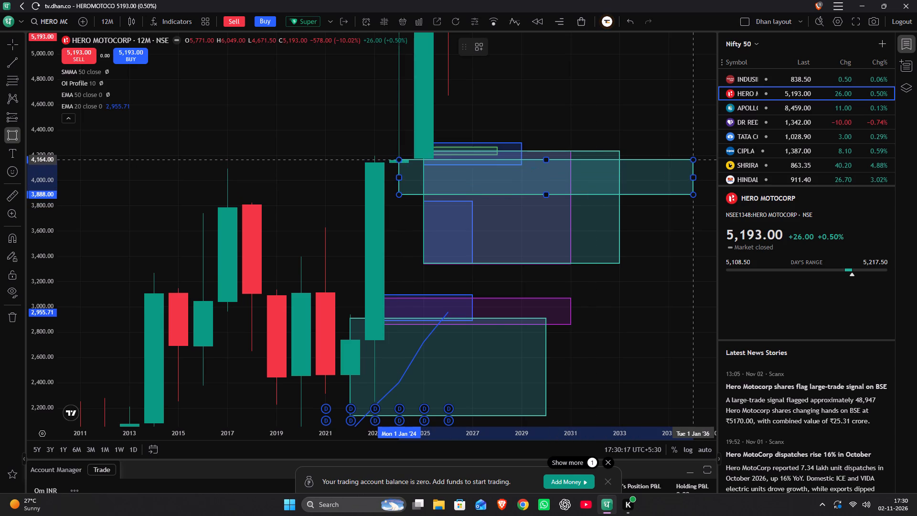
{"action": "left_click_drag", "start_coordinate": [682, 160], "coordinate": [682, 161]}
{"action": "left_click", "coordinate": [682, 161]}
Apply the YEARLY DEMAND template to the new rectangle at the 2024 yearly base.
{"action": "double_click", "coordinate": [671, 172]}
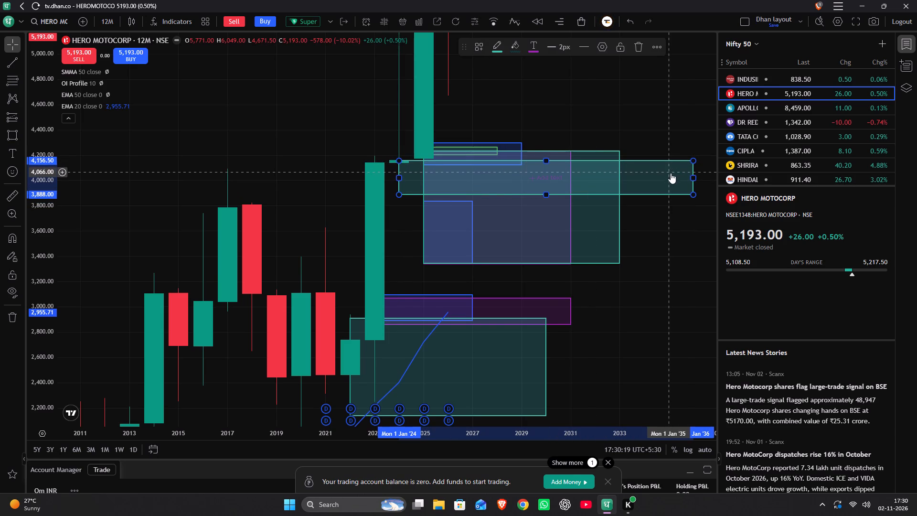
{"action": "left_click", "coordinate": [401, 337]}
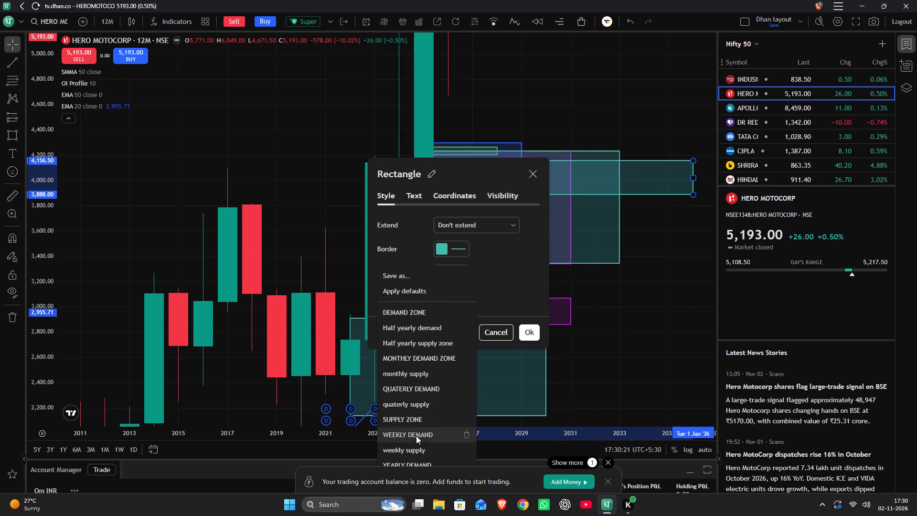
{"action": "left_click", "coordinate": [411, 463]}
{"action": "left_click", "coordinate": [528, 325]}
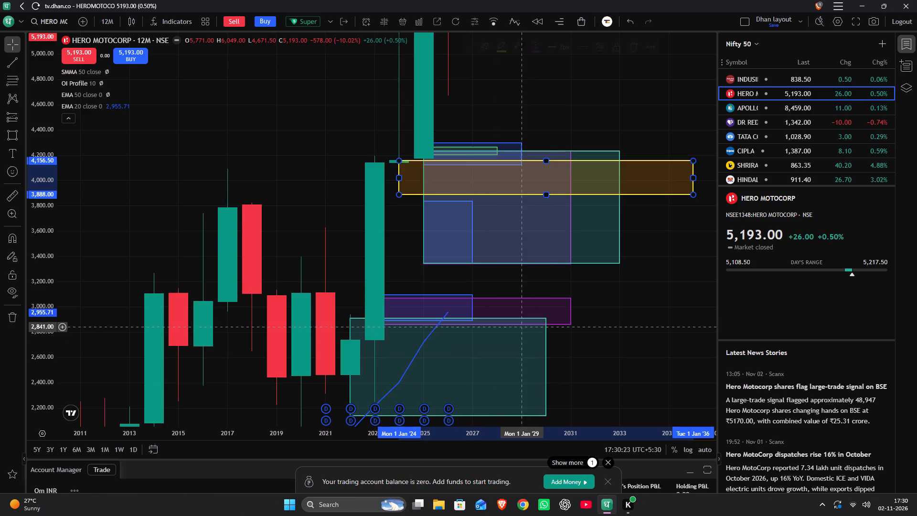
Review the yearly zones and switch Hero MotoCorp's chart to the 1-day timeframe.
{"action": "left_click_drag", "start_coordinate": [597, 362], "coordinate": [617, 256]}
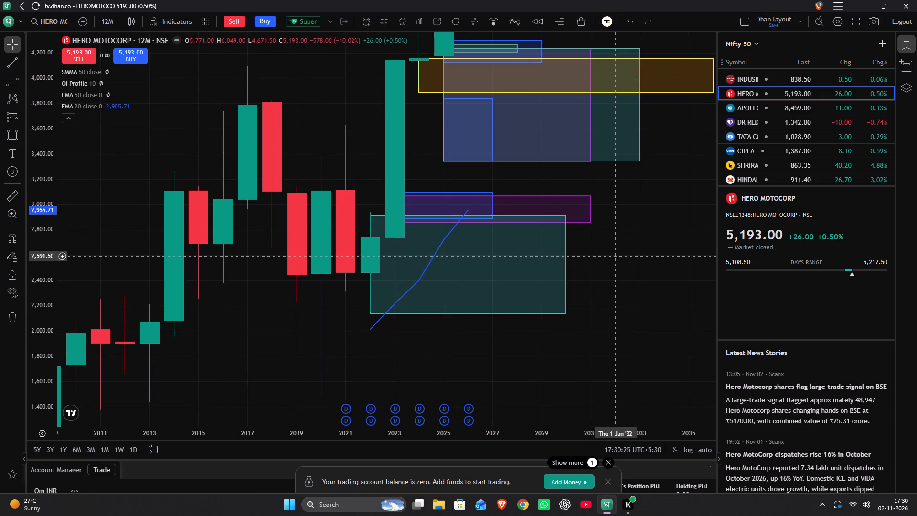
{"action": "scroll", "coordinate": [615, 260], "scroll_direction": "down", "scroll_amount": 4}
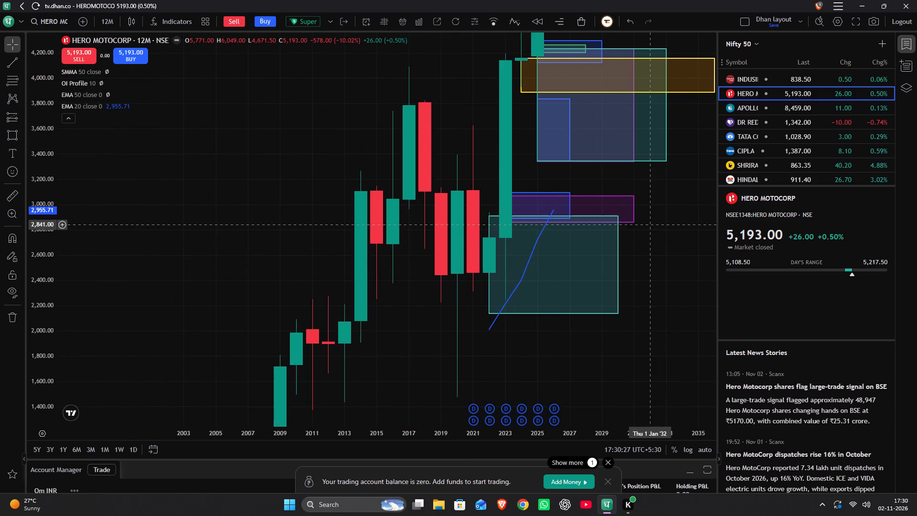
{"action": "left_click_drag", "start_coordinate": [652, 225], "coordinate": [559, 380]}
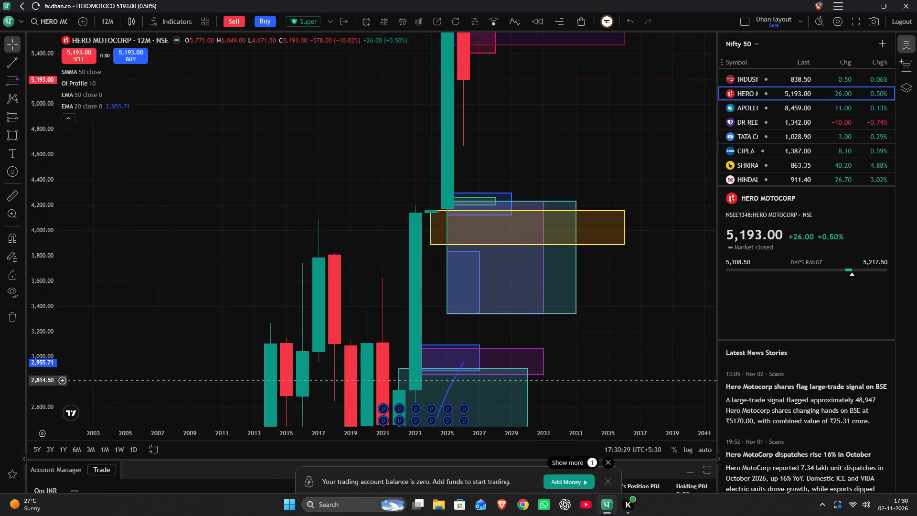
{"action": "left_click_drag", "start_coordinate": [559, 380], "coordinate": [538, 465]}
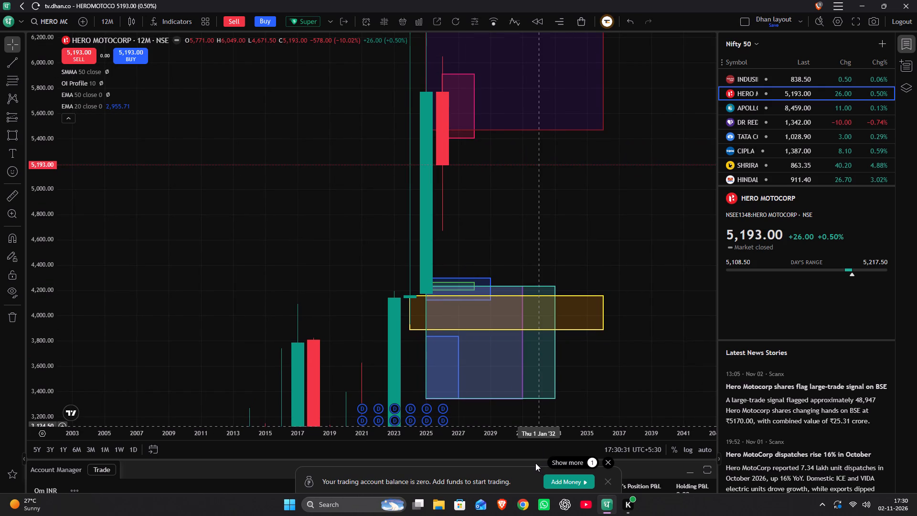
{"action": "key", "text": "1"}
{"action": "key", "text": "d"}
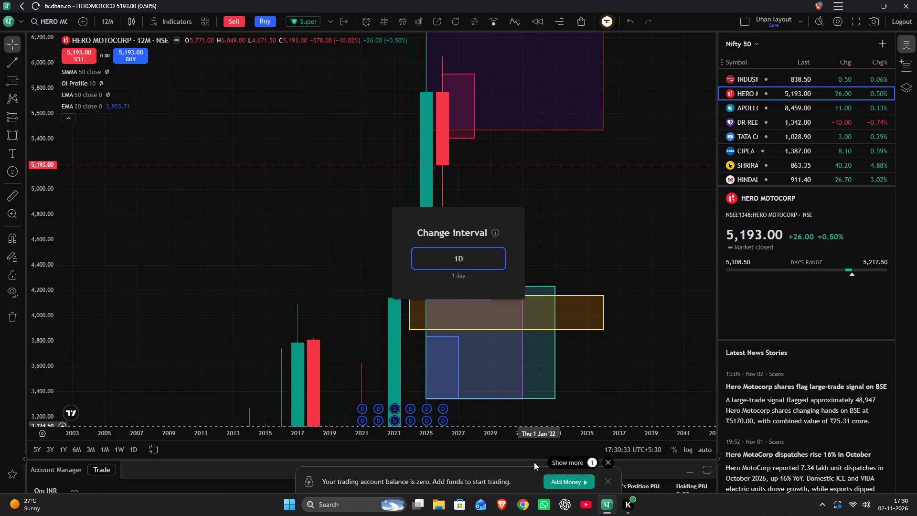
{"action": "key", "text": "Return"}
Examine Hero MotoCorp's daily price action around the overlapping 2025 demand zones between about 3,850 and 4,300.
{"action": "scroll", "coordinate": [322, 201], "scroll_direction": "down", "scroll_amount": 14}
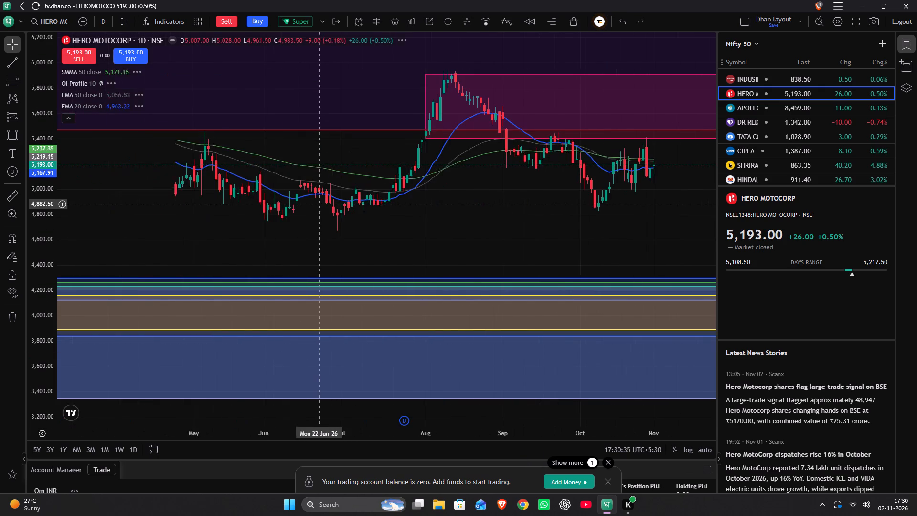
{"action": "scroll", "coordinate": [320, 204], "scroll_direction": "down", "scroll_amount": 5}
{"action": "scroll", "coordinate": [30, 260], "scroll_direction": "up", "scroll_amount": 15}
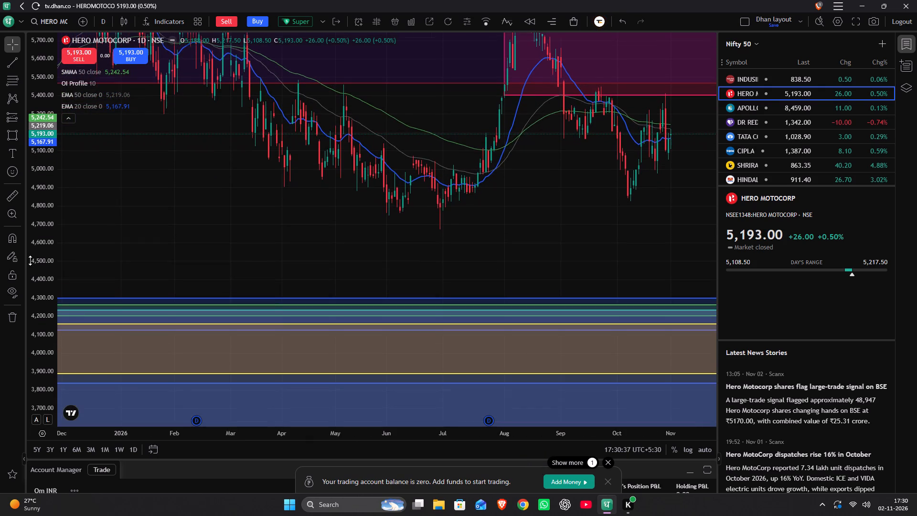
{"action": "scroll", "coordinate": [30, 260], "scroll_direction": "up", "scroll_amount": 17}
{"action": "left_click_drag", "start_coordinate": [359, 298], "coordinate": [199, 182]}
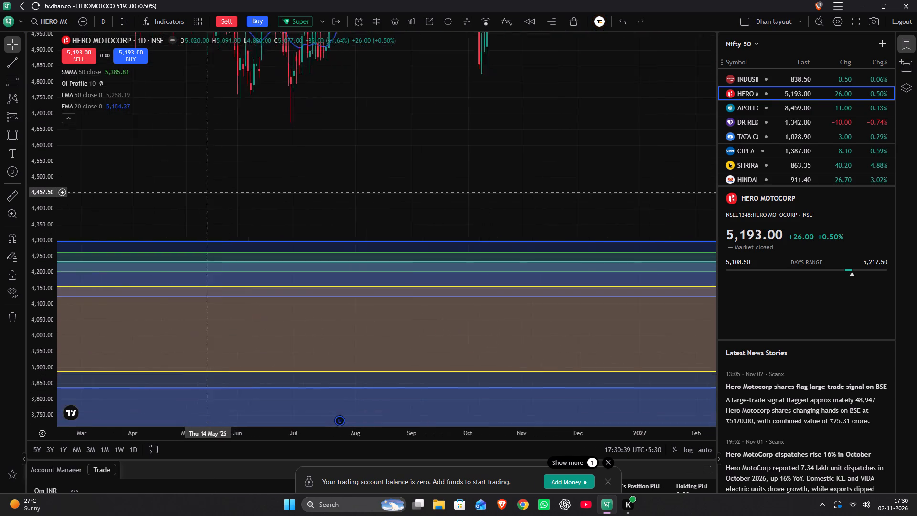
{"action": "left_click_drag", "start_coordinate": [199, 182], "coordinate": [365, 169]}
{"action": "scroll", "coordinate": [395, 176], "scroll_direction": "down", "scroll_amount": 5}
{"action": "left_click_drag", "start_coordinate": [210, 191], "coordinate": [463, 179]}
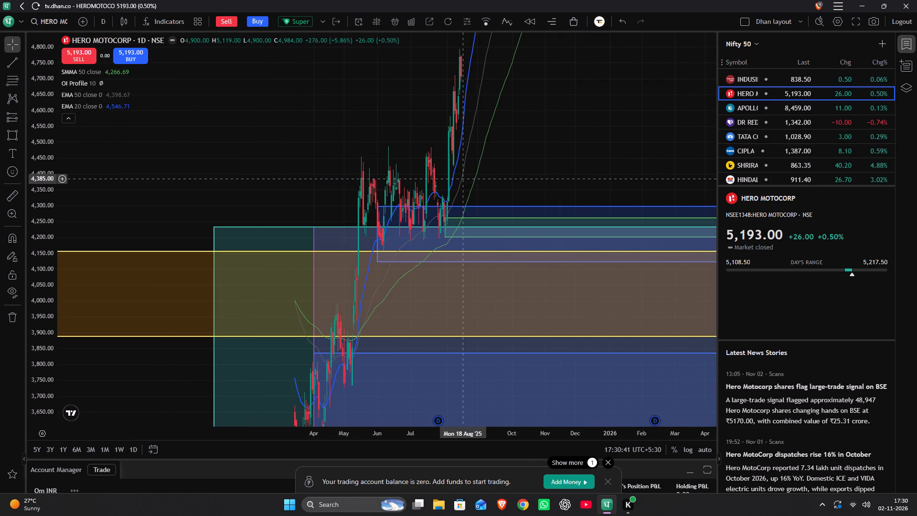
{"action": "left_click_drag", "start_coordinate": [463, 179], "coordinate": [463, 179]}
{"action": "scroll", "coordinate": [39, 285], "scroll_direction": "up", "scroll_amount": 2}
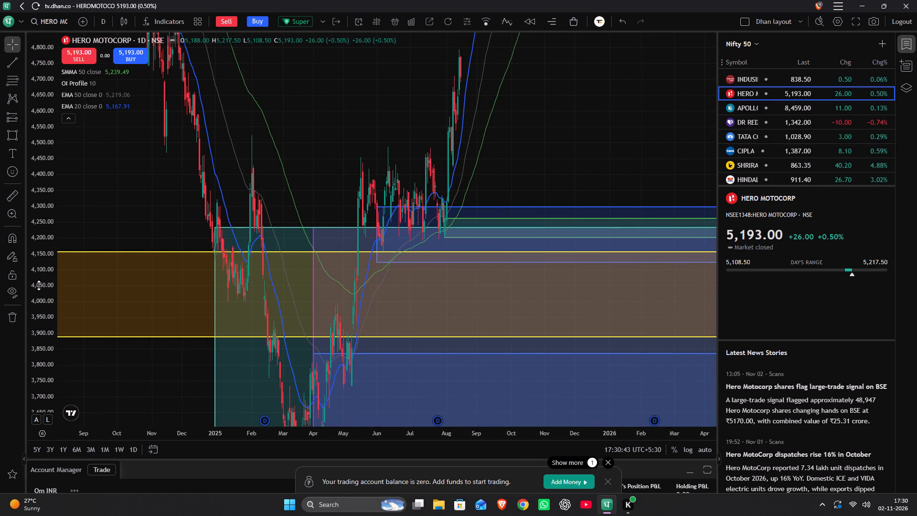
{"action": "scroll", "coordinate": [39, 285], "scroll_direction": "up", "scroll_amount": 13}
{"action": "left_click_drag", "start_coordinate": [578, 113], "coordinate": [551, 149]}
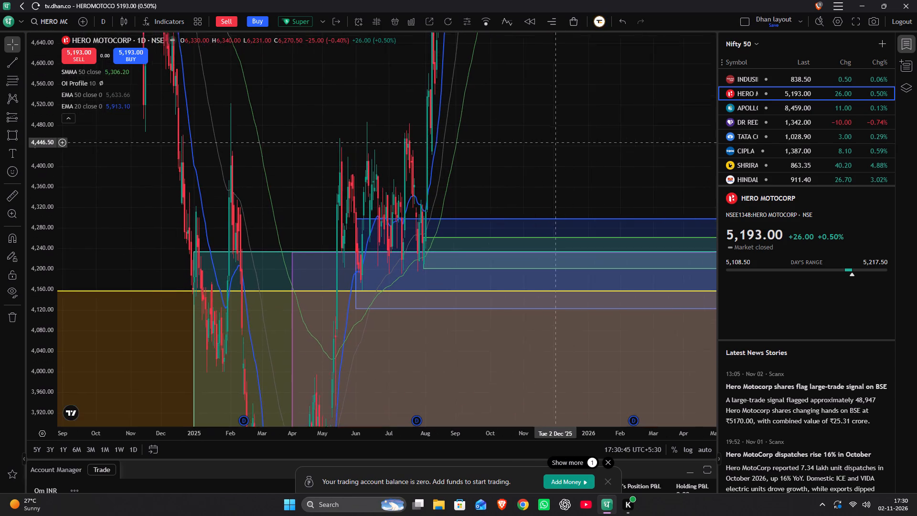
{"action": "left_click_drag", "start_coordinate": [551, 149], "coordinate": [524, 198]}
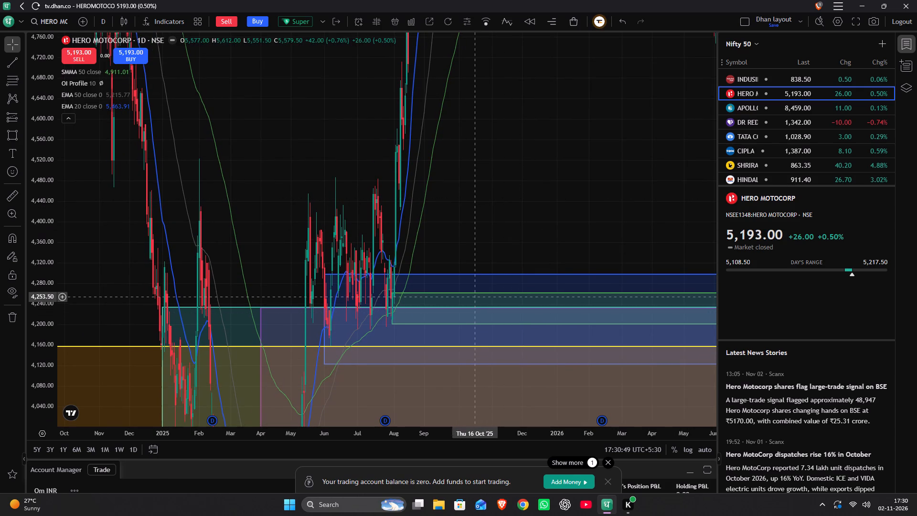
Compare the latest daily candles with the 2025 demand zones and inspect the July 2025 base candles closely.
{"action": "left_click_drag", "start_coordinate": [587, 61], "coordinate": [59, 484]}
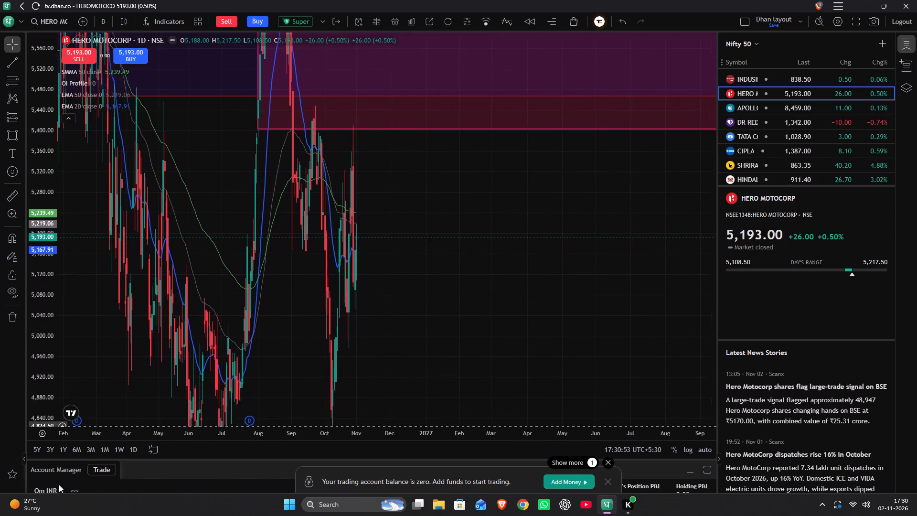
{"action": "left_click_drag", "start_coordinate": [59, 484], "coordinate": [55, 469]}
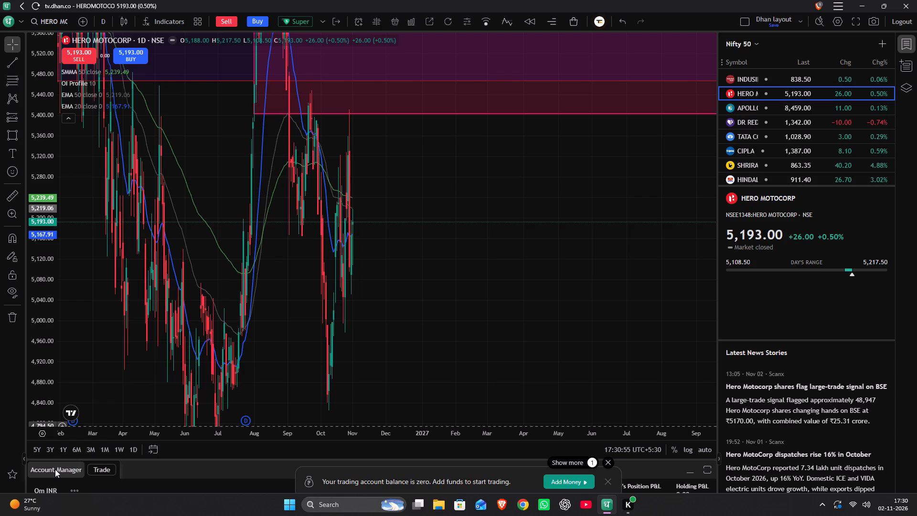
{"action": "left_click_drag", "start_coordinate": [55, 469], "coordinate": [189, 258]}
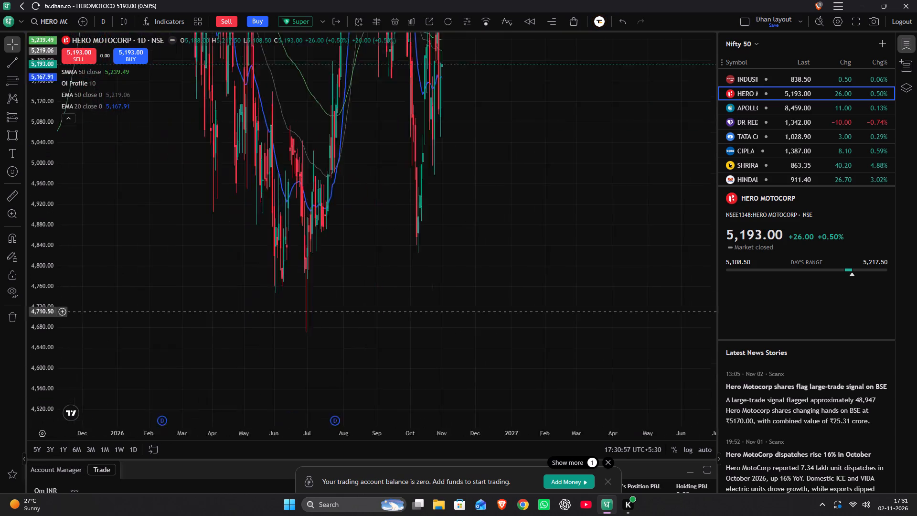
{"action": "left_click_drag", "start_coordinate": [189, 258], "coordinate": [276, 171]}
{"action": "left_click_drag", "start_coordinate": [227, 325], "coordinate": [545, 196]}
{"action": "scroll", "coordinate": [34, 278], "scroll_direction": "up", "scroll_amount": 3}
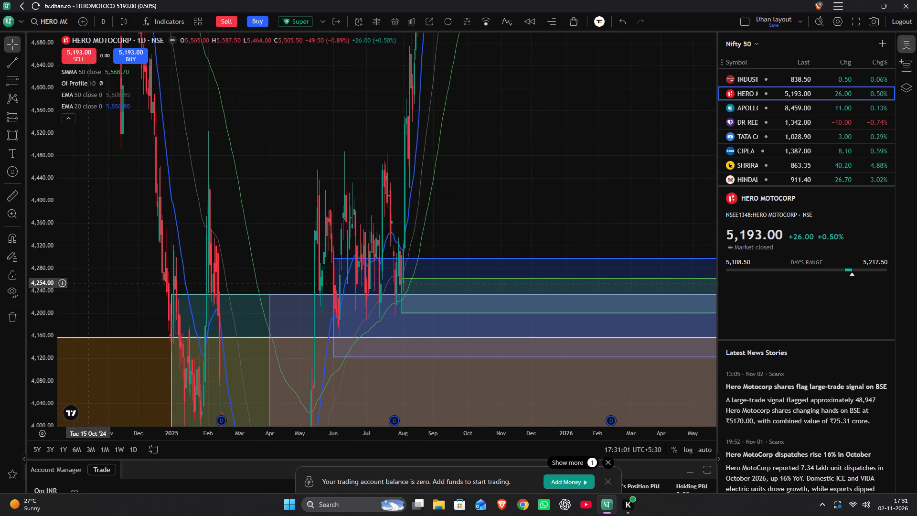
{"action": "scroll", "coordinate": [93, 280], "scroll_direction": "up", "scroll_amount": 4}
{"action": "left_click_drag", "start_coordinate": [155, 205], "coordinate": [452, 182]}
{"action": "scroll", "coordinate": [451, 183], "scroll_direction": "up", "scroll_amount": 5}
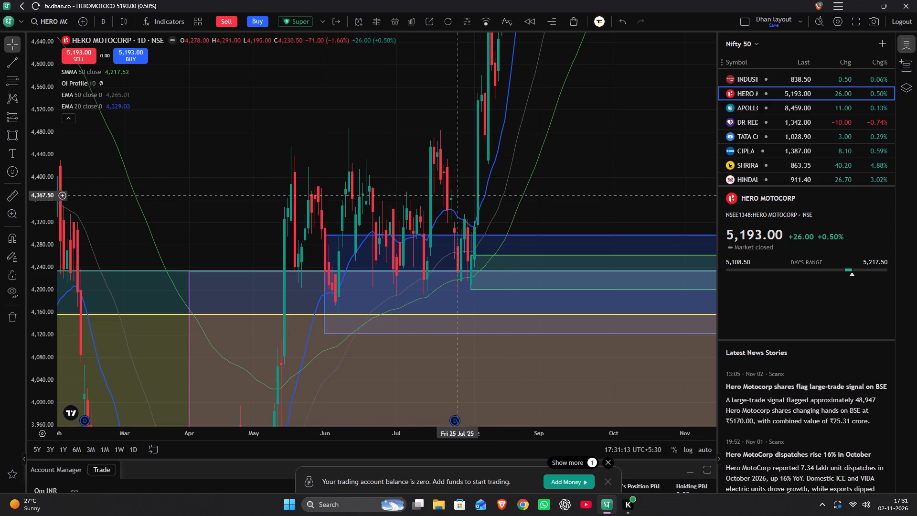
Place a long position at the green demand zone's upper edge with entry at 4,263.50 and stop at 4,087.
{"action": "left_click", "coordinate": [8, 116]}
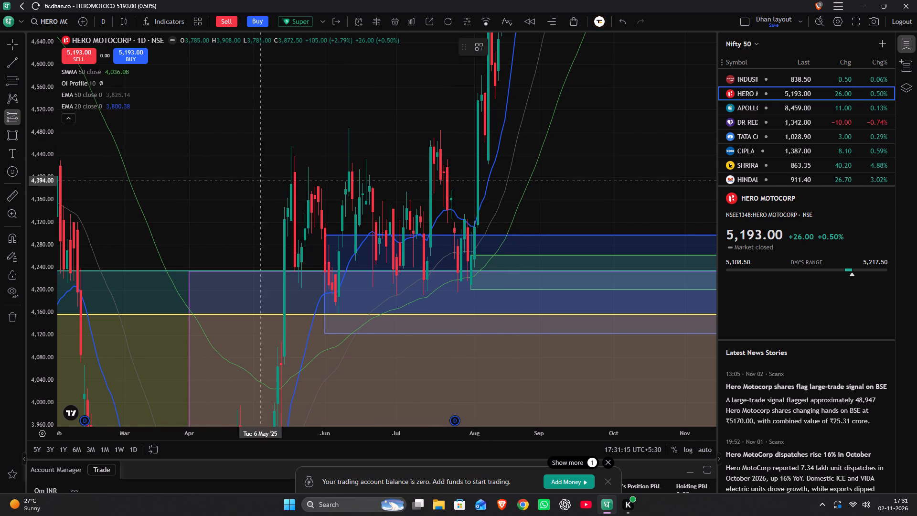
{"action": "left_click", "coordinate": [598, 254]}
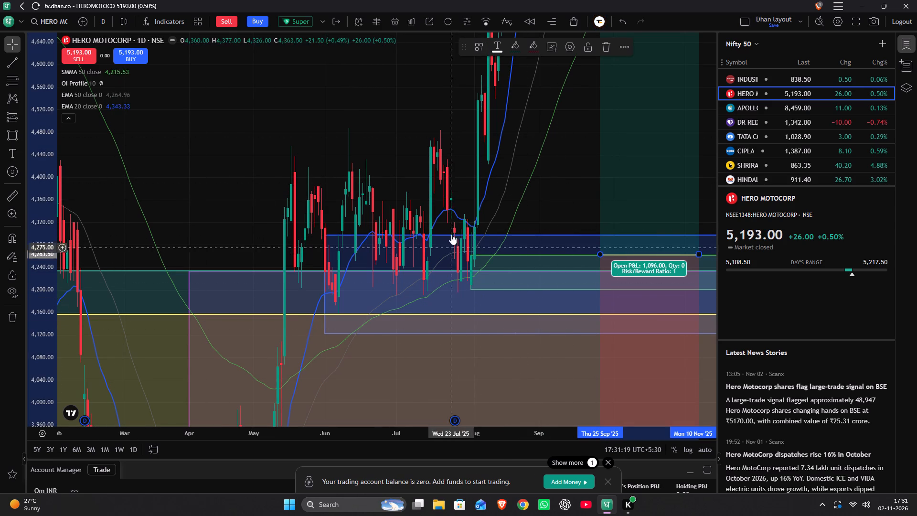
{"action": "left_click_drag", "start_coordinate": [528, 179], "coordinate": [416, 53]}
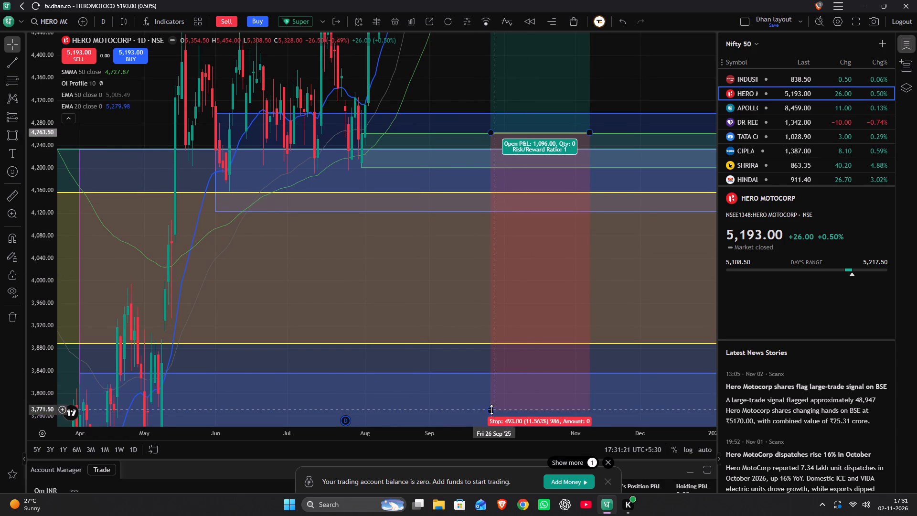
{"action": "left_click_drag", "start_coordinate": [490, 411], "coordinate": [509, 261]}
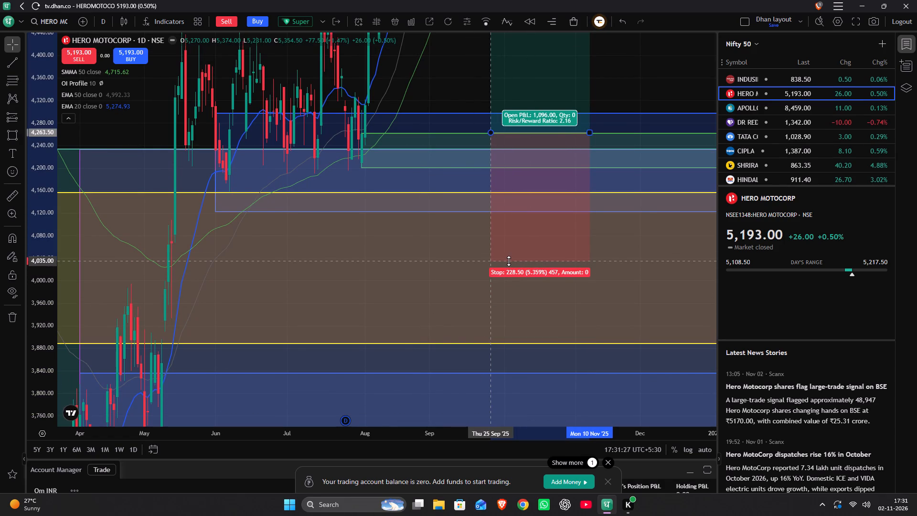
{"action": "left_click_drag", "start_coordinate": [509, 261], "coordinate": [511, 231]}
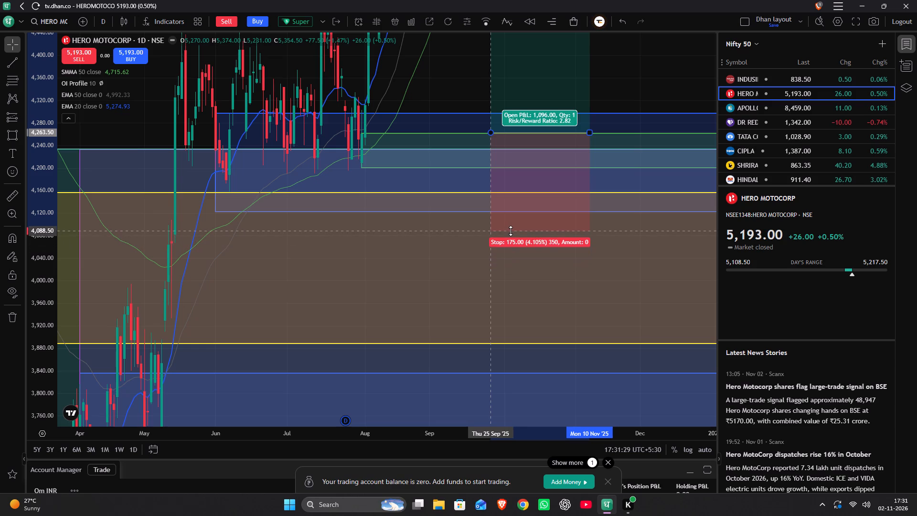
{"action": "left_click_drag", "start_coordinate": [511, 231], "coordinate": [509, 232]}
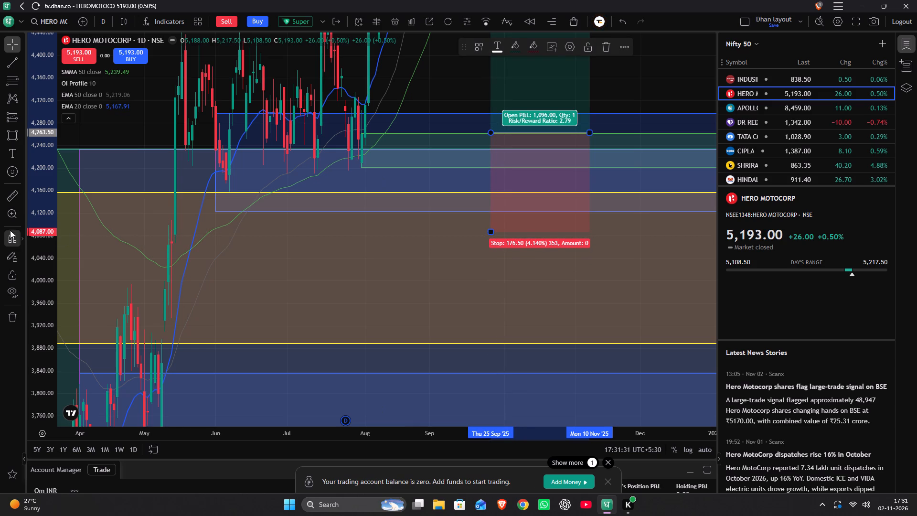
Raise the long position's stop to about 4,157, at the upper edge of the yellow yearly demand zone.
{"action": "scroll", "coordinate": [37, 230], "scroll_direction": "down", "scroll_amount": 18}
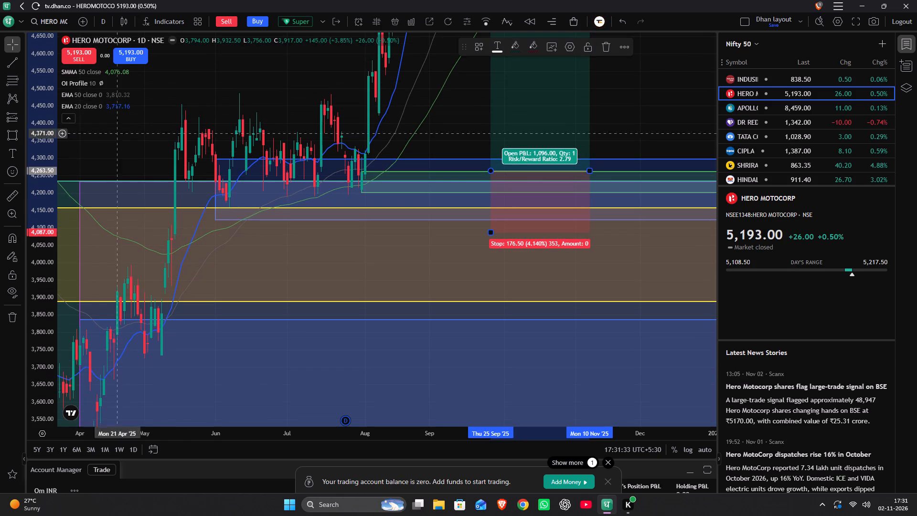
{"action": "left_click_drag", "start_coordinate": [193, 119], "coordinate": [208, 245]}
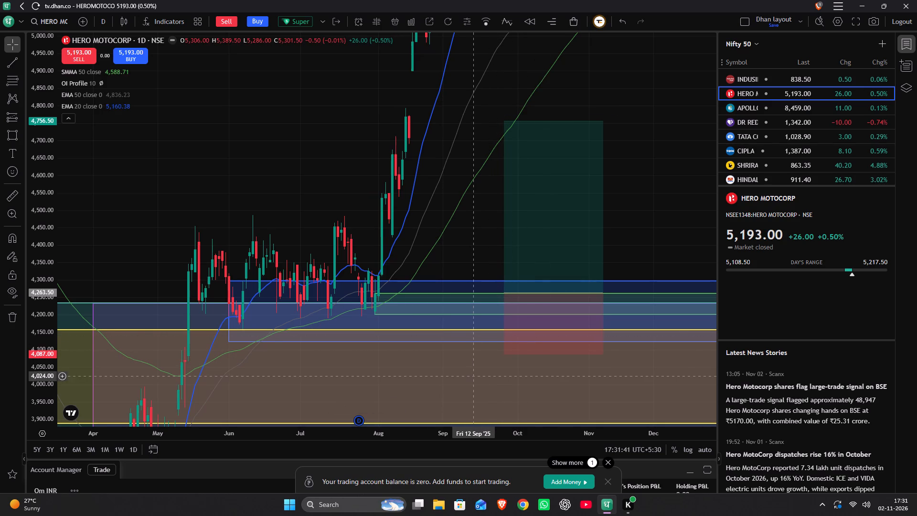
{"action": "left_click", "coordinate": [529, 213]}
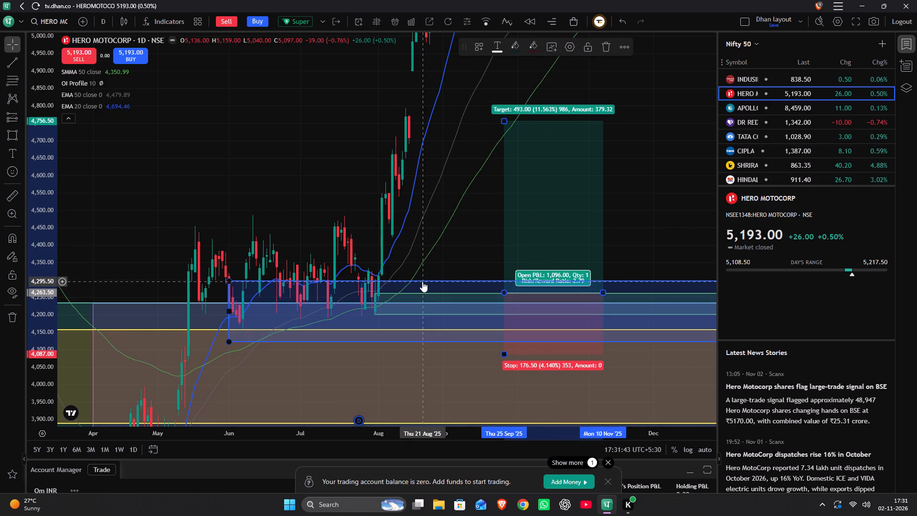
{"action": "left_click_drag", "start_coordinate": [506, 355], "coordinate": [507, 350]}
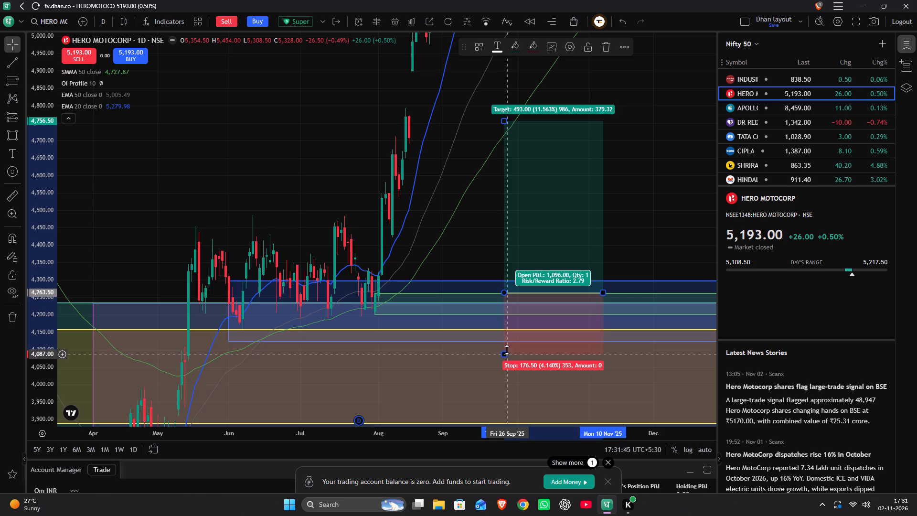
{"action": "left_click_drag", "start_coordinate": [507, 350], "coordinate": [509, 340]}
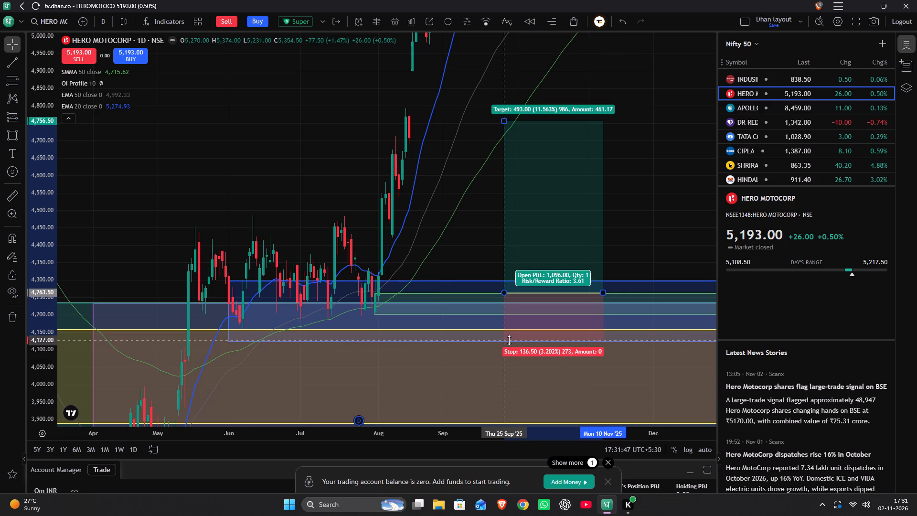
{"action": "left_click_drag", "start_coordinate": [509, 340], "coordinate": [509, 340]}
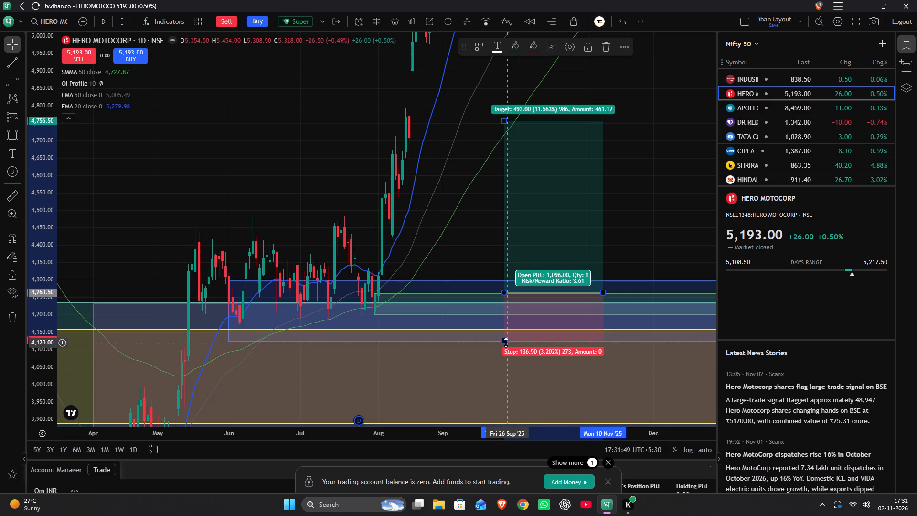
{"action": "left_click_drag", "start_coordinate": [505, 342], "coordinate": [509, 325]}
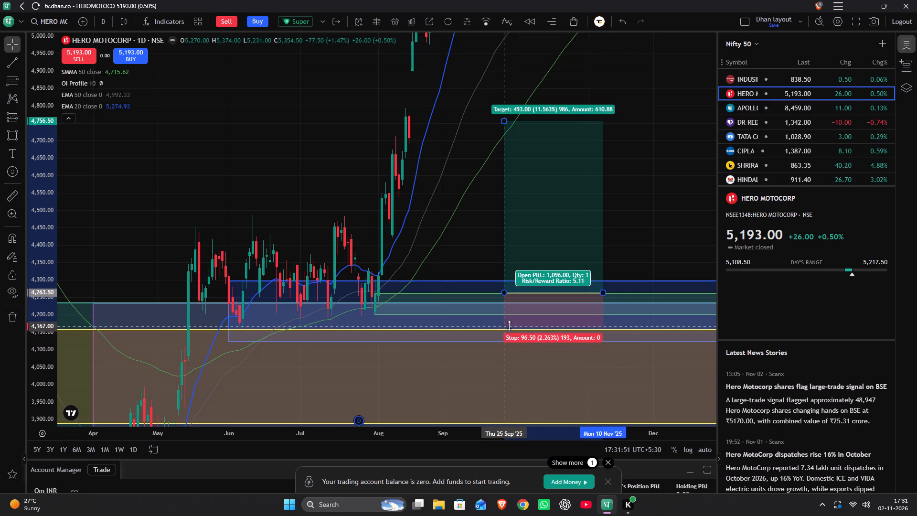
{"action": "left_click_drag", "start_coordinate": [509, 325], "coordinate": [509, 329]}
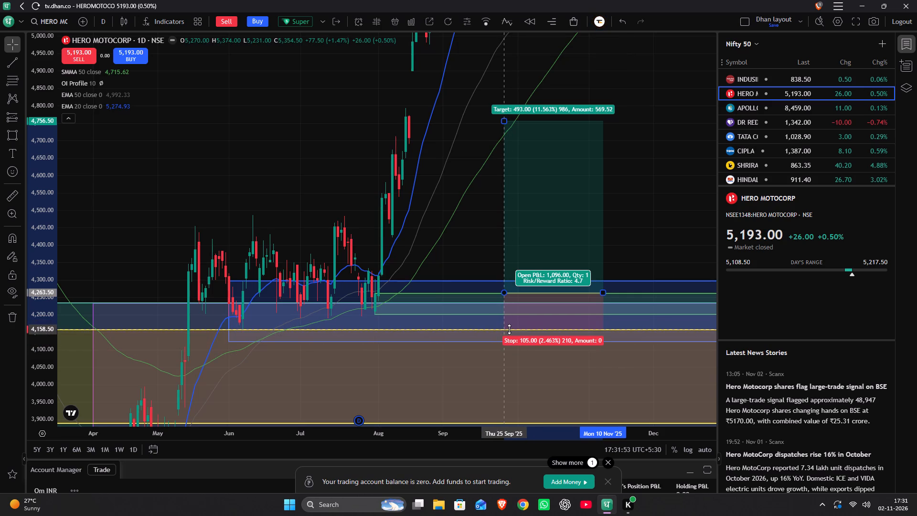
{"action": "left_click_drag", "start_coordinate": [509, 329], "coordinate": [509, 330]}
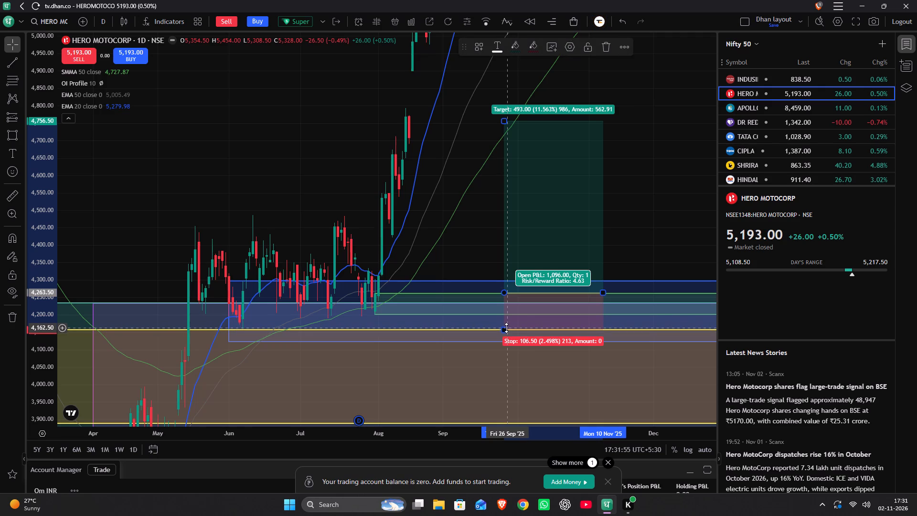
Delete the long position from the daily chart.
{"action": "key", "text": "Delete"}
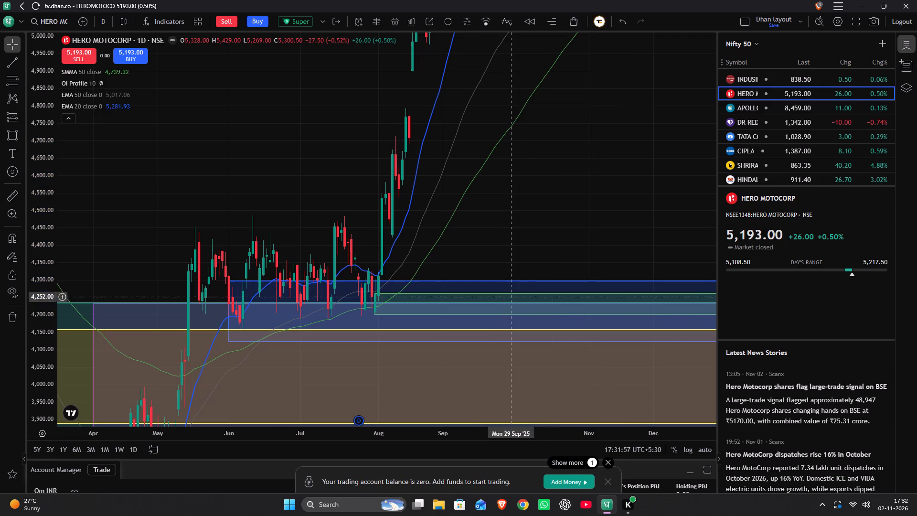
Create a price alert on Hero MotoCorp at 4295 and close the alerts list.
{"action": "left_click_drag", "start_coordinate": [469, 207], "coordinate": [514, 141]}
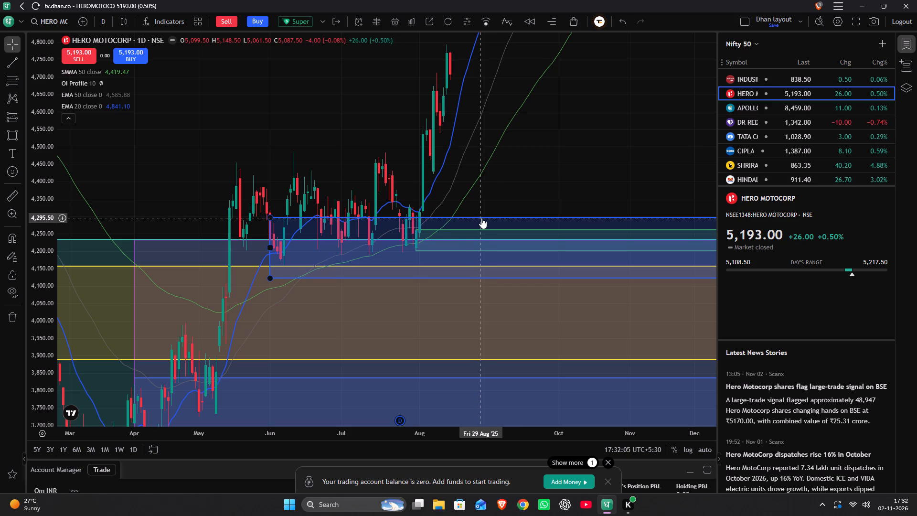
{"action": "left_click", "coordinate": [360, 23]}
{"action": "left_click", "coordinate": [684, 314]}
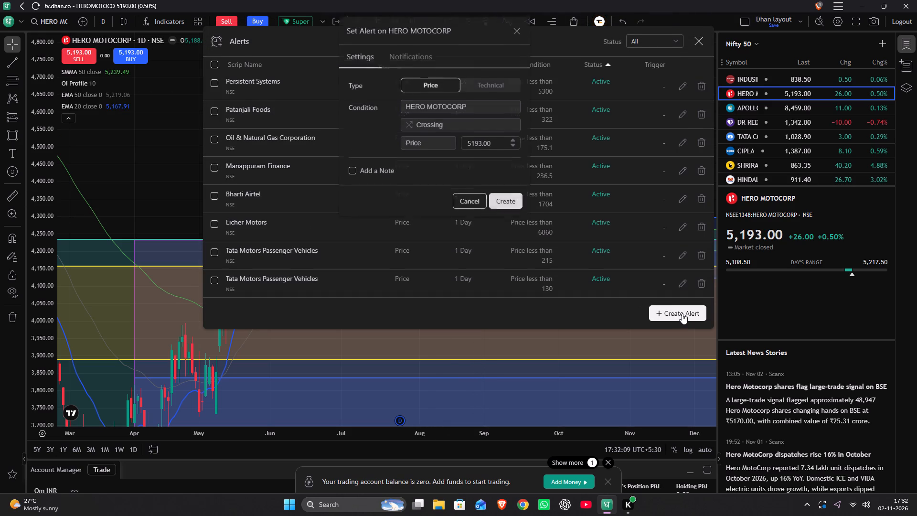
{"action": "left_click_drag", "start_coordinate": [498, 152], "coordinate": [453, 161]}
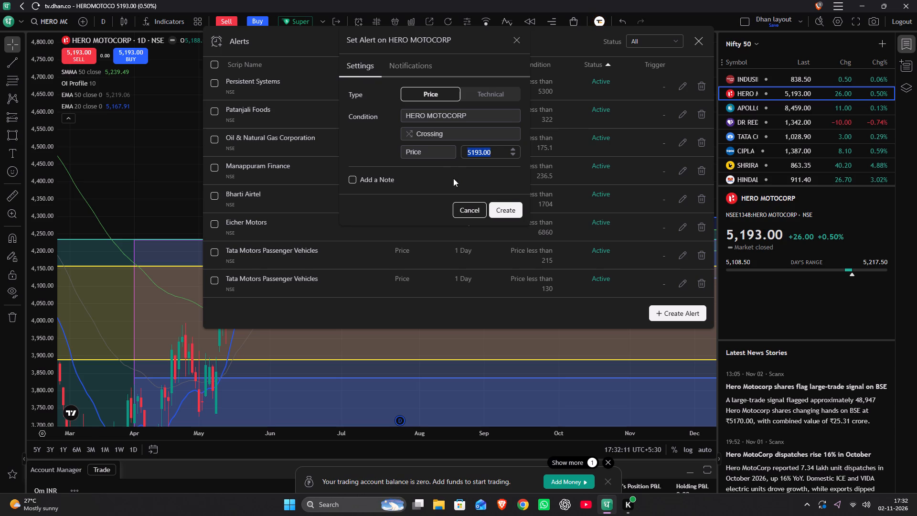
{"action": "key", "text": "BackSpace"}
{"action": "type", "text": "429"}
{"action": "key", "text": "5"}
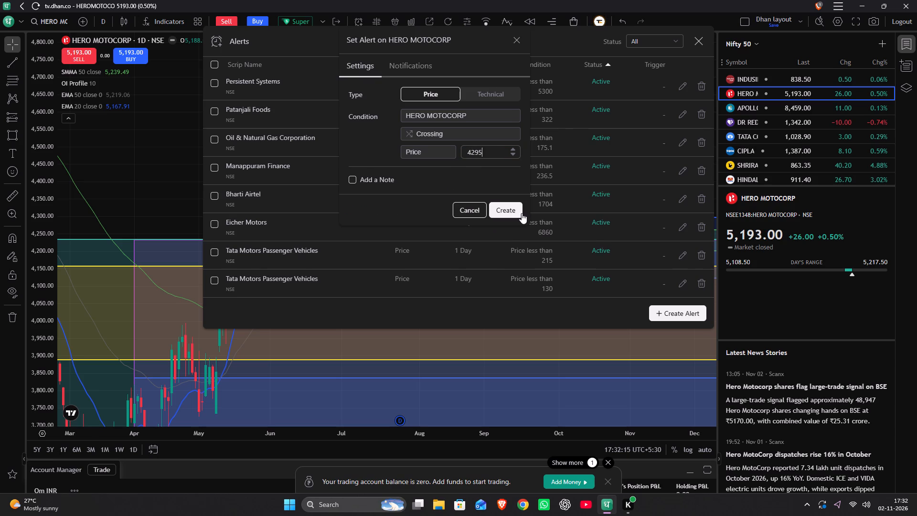
{"action": "left_click", "coordinate": [517, 210]}
{"action": "left_click", "coordinate": [697, 43]}
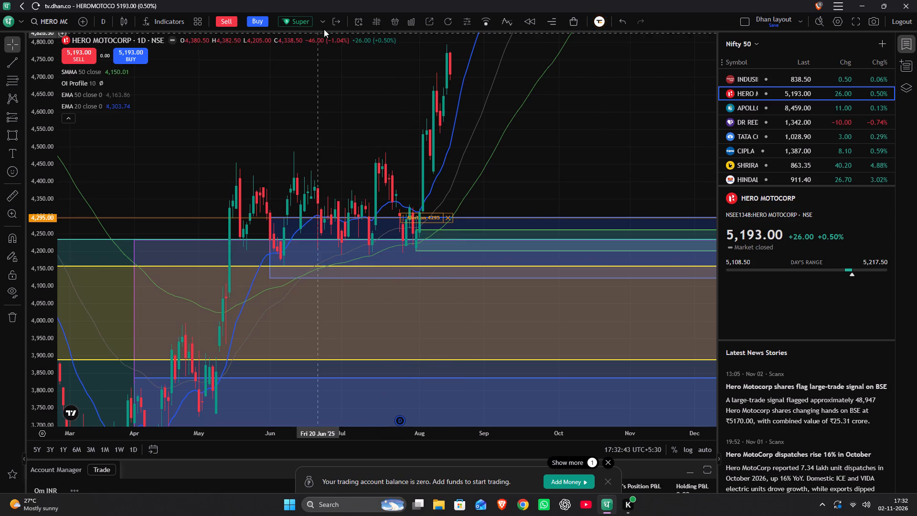
Create a second price alert on Hero MotoCorp at 4158 and close the alerts list.
{"action": "left_click", "coordinate": [363, 27]}
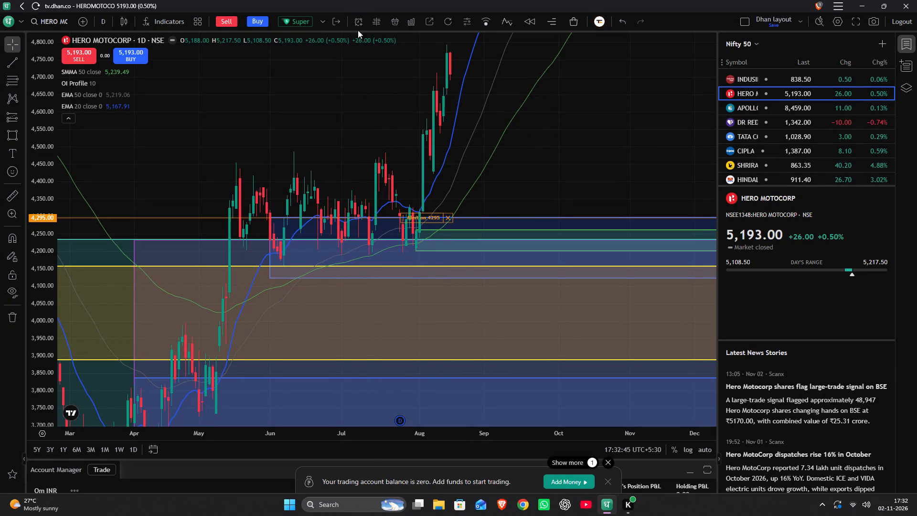
{"action": "left_click", "coordinate": [358, 25]}
{"action": "left_click", "coordinate": [678, 309]}
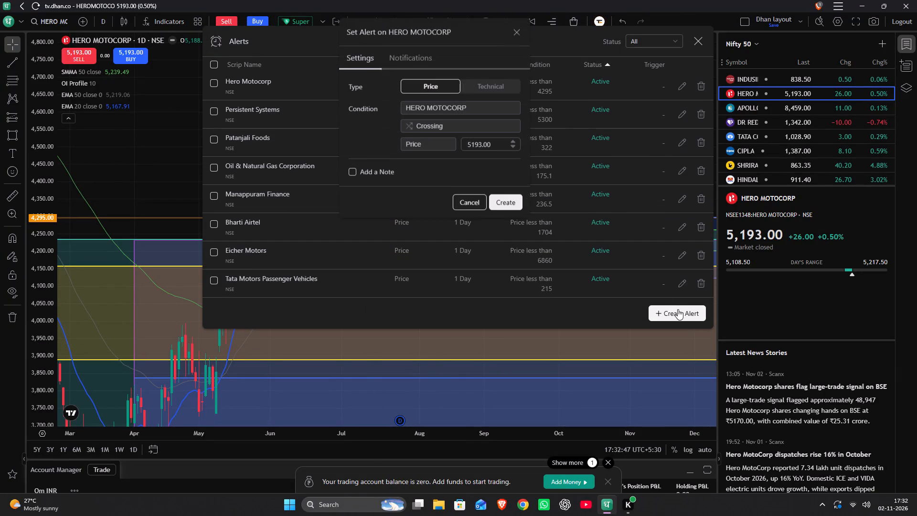
{"action": "left_click_drag", "start_coordinate": [501, 152], "coordinate": [446, 157]}
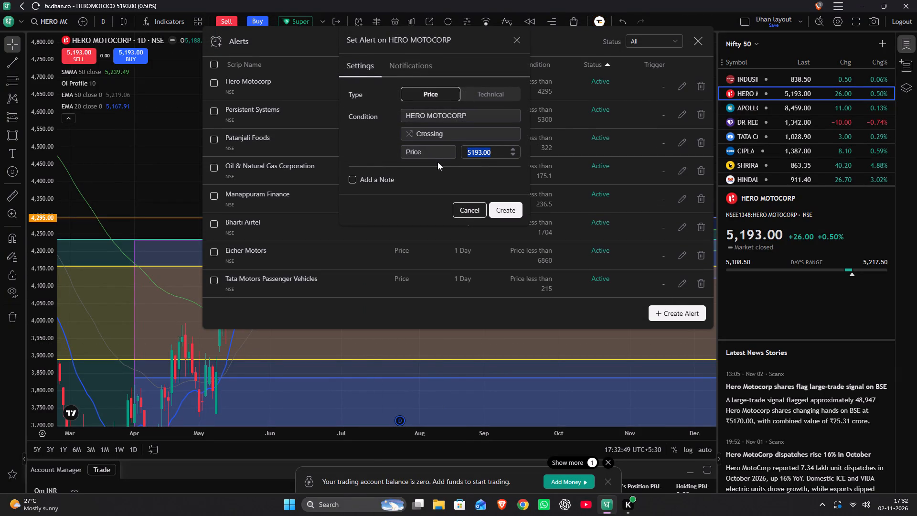
{"action": "key", "text": "BackSpace"}
{"action": "type", "text": "41"}
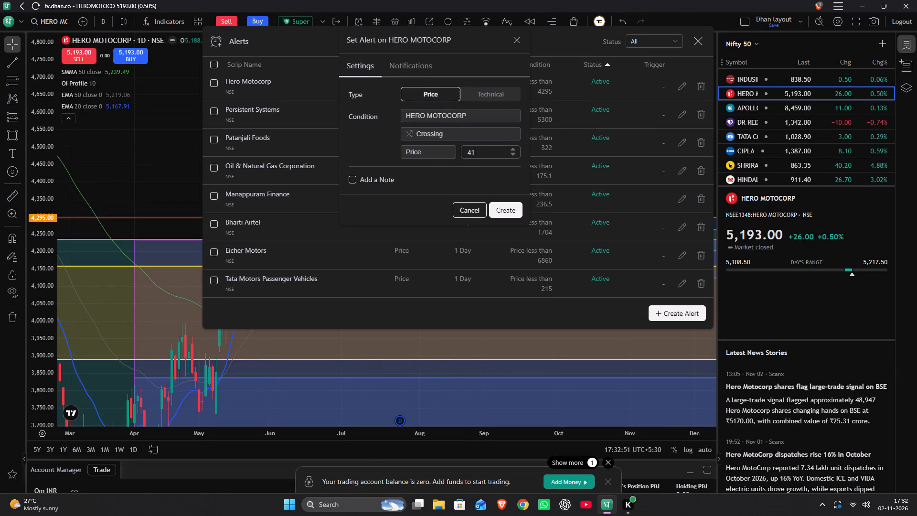
{"action": "type", "text": "58"}
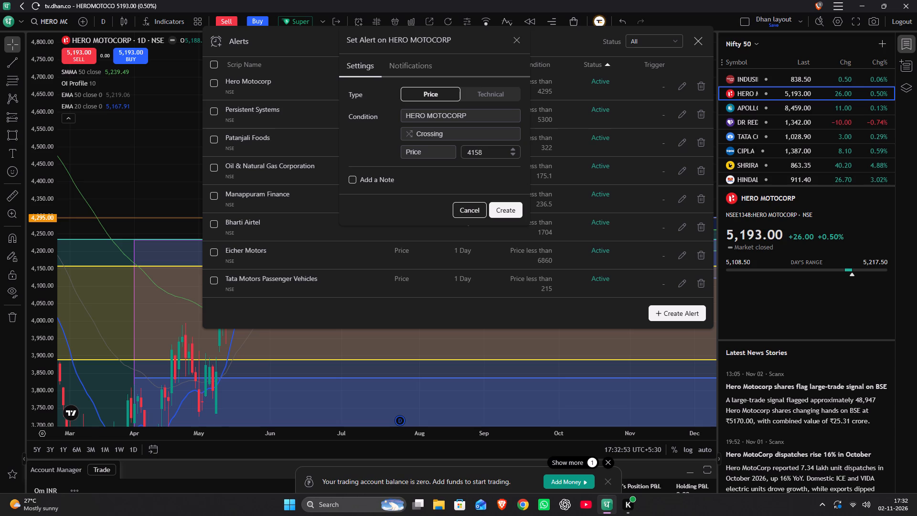
{"action": "left_click", "coordinate": [508, 213]}
{"action": "left_click", "coordinate": [698, 43]}
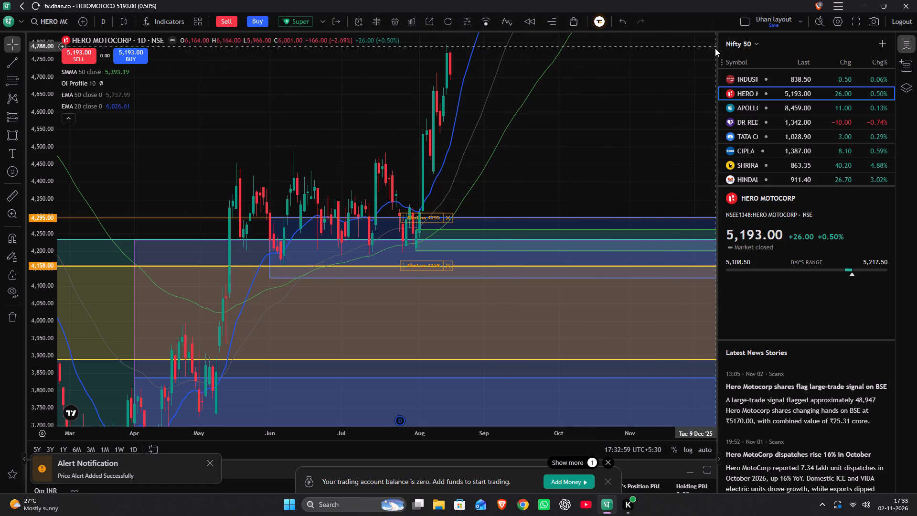
Switch to the MAHABHARAT watchlist and add Hero MotoCorp to it.
{"action": "left_click", "coordinate": [744, 45]}
{"action": "left_click", "coordinate": [742, 226]}
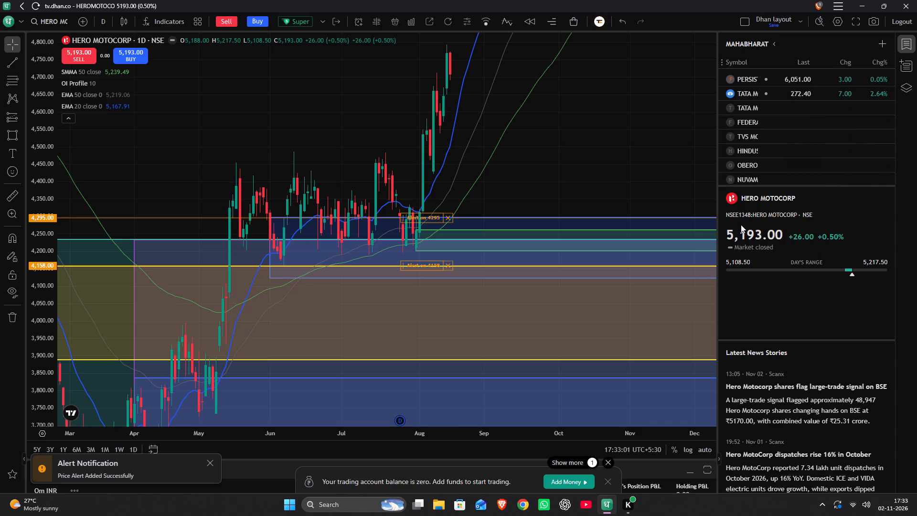
{"action": "left_click", "coordinate": [170, 40]}
{"action": "left_click", "coordinate": [215, 222]}
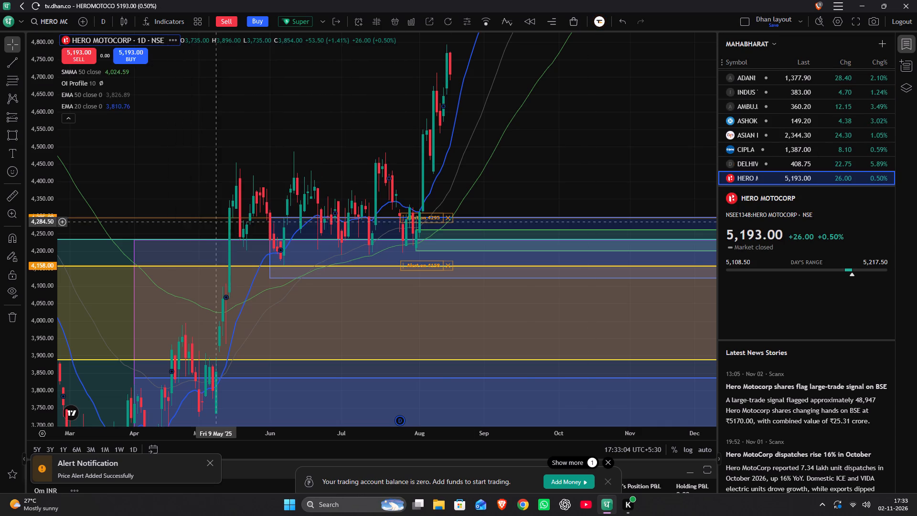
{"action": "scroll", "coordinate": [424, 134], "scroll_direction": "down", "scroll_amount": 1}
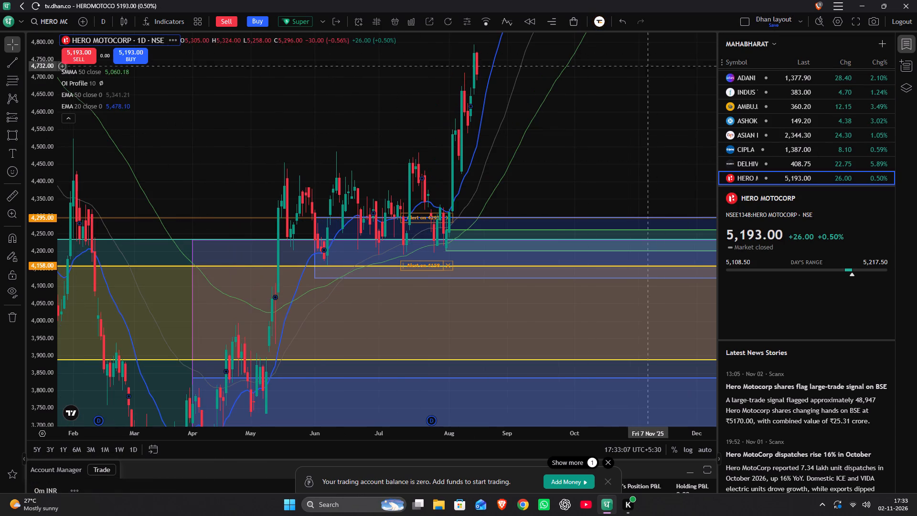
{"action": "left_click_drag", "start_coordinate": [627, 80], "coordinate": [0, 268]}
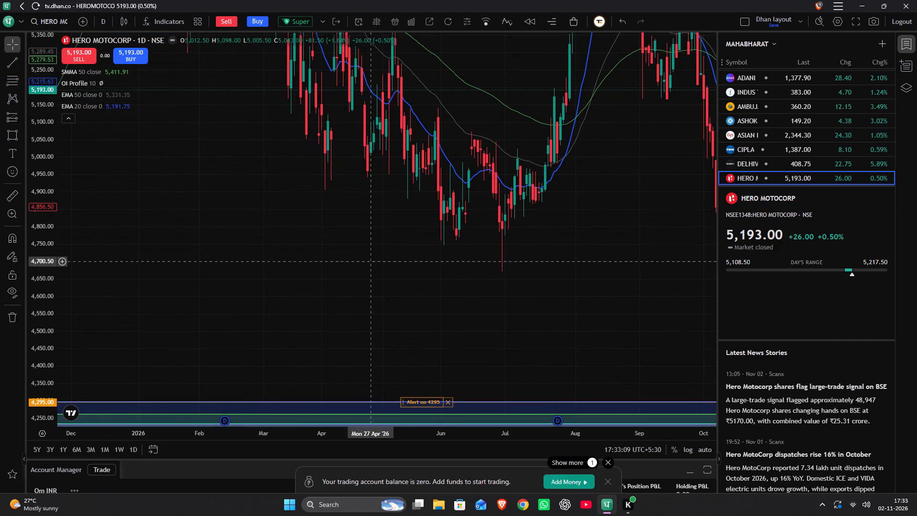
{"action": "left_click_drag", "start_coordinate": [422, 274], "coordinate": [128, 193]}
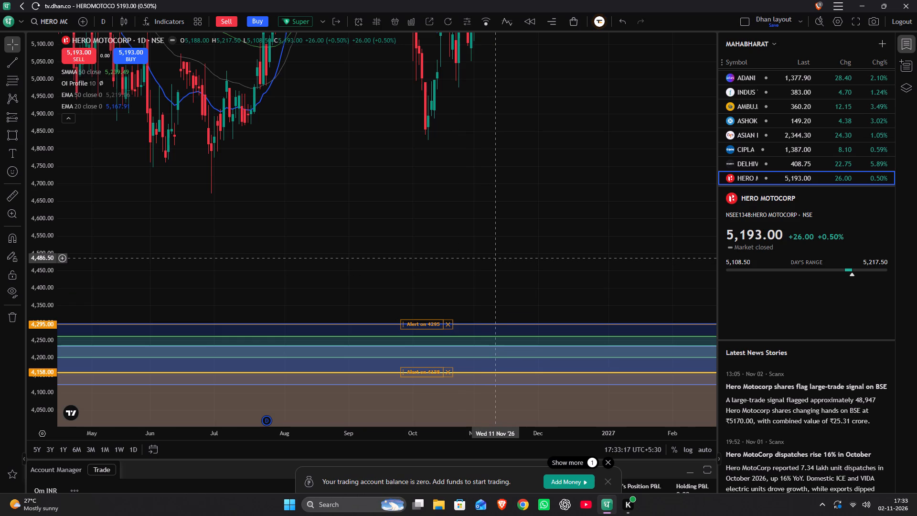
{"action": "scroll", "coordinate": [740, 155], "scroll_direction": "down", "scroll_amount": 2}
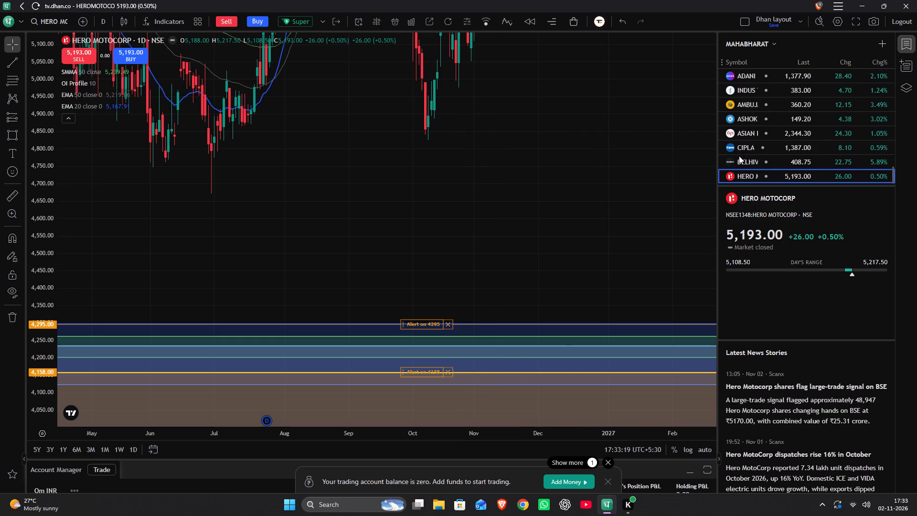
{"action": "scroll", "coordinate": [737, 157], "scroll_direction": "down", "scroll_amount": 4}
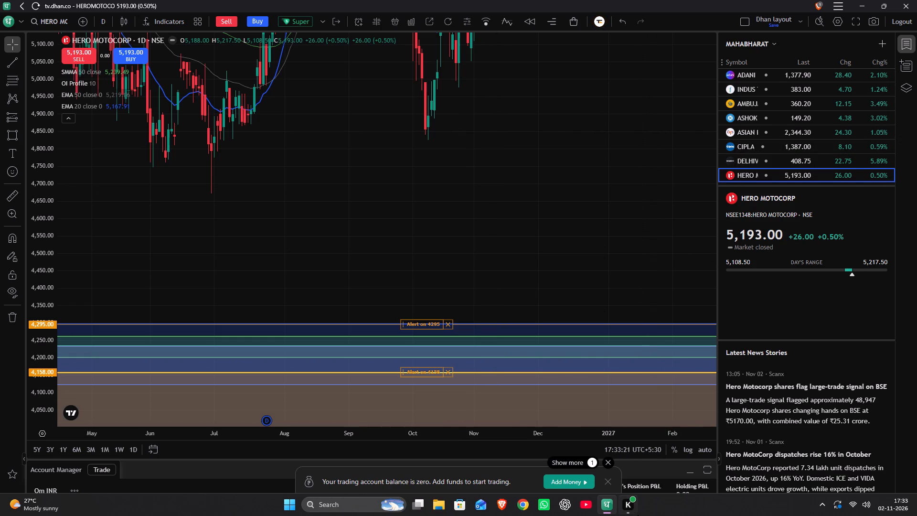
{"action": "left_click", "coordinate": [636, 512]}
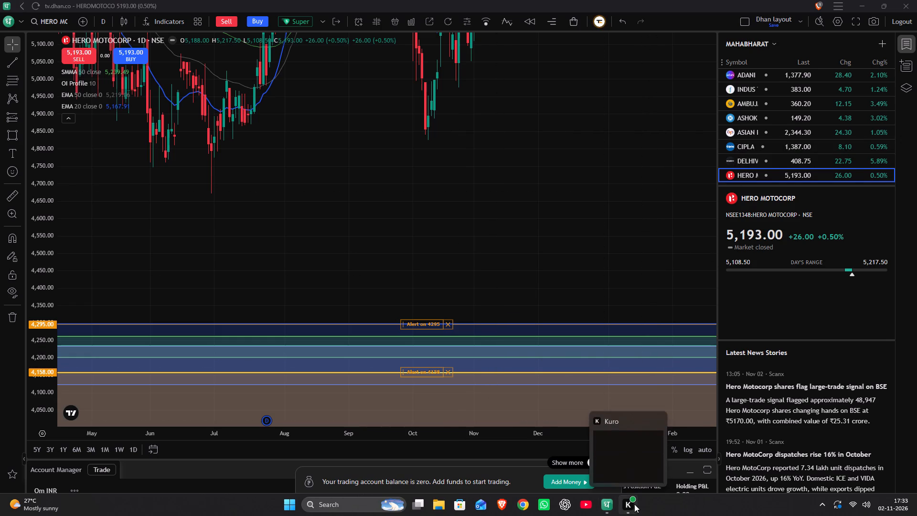